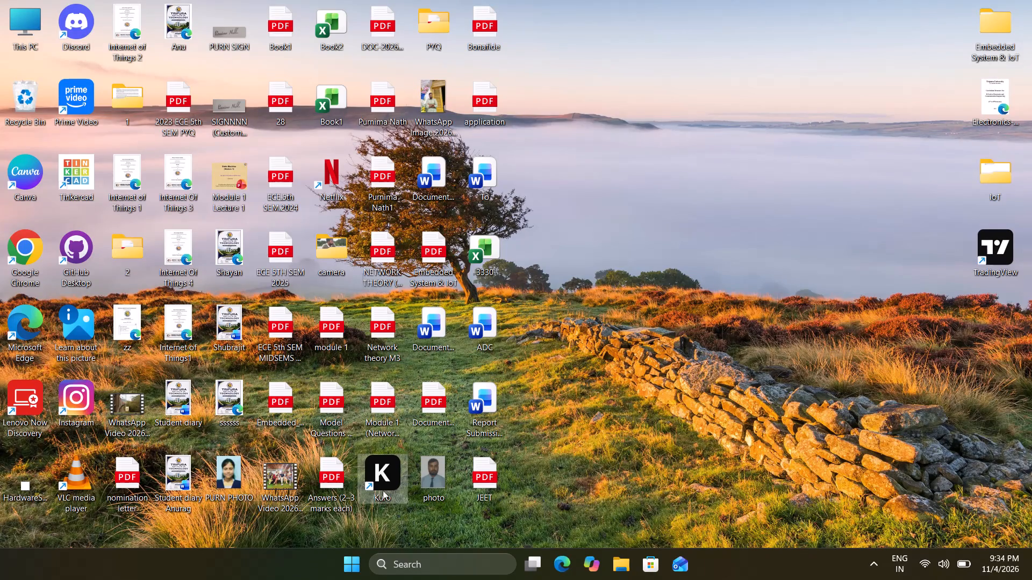
Open Excel and create a blank workbook.
{"action": "left_click", "coordinate": [360, 562]}
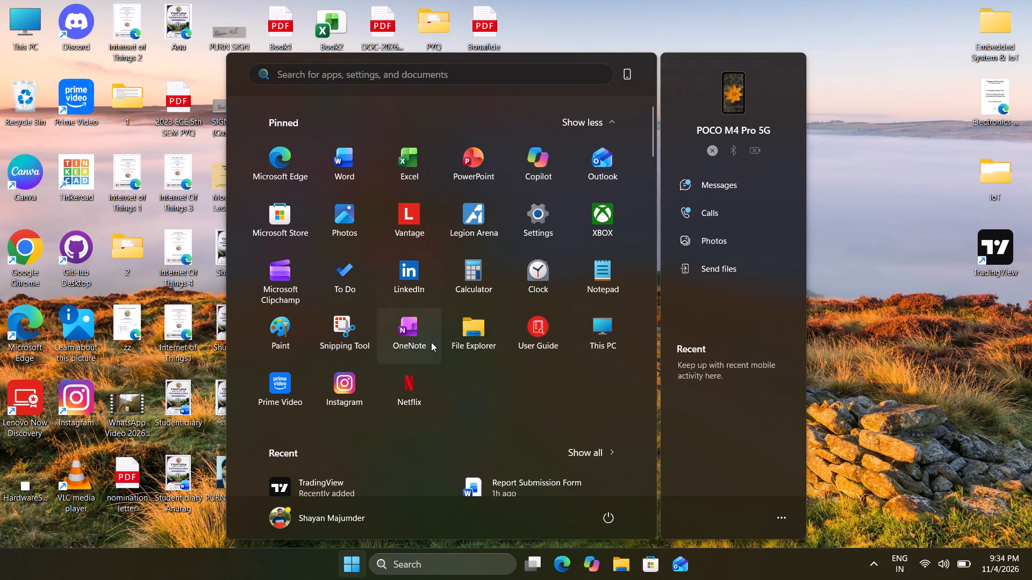
{"action": "left_click", "coordinate": [426, 181]}
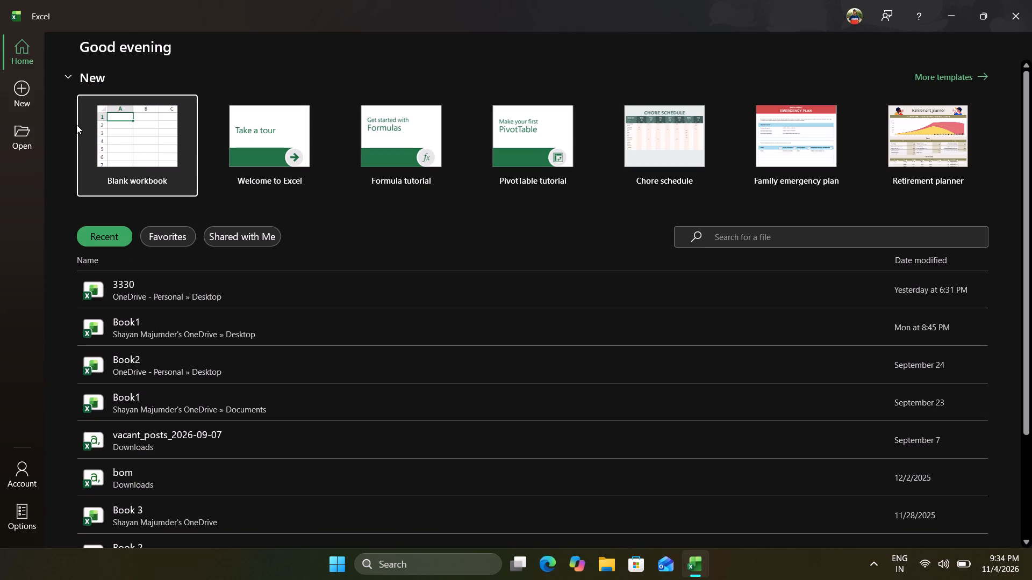
{"action": "left_click", "coordinate": [25, 78]}
{"action": "left_click", "coordinate": [164, 121]}
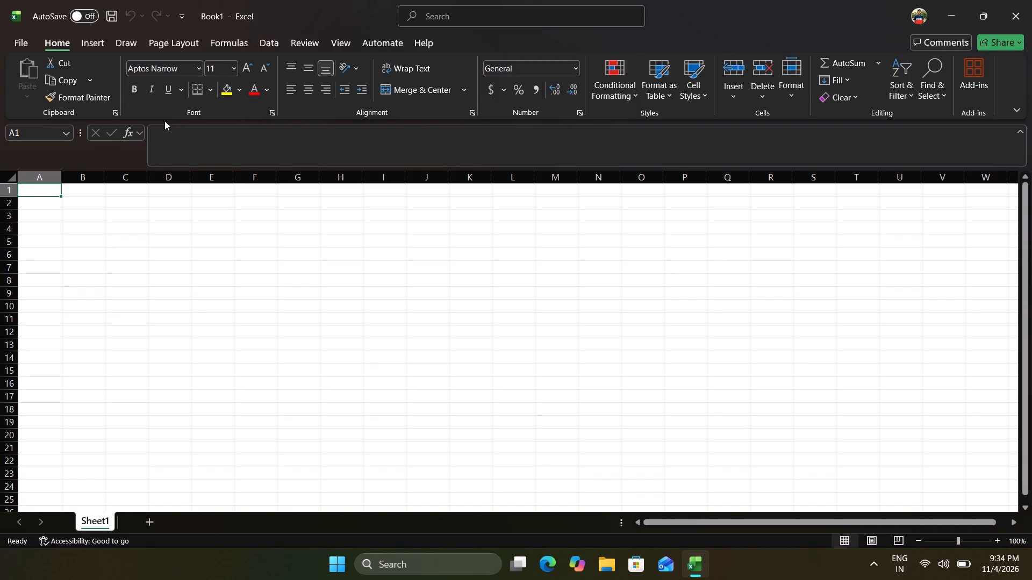
Enter the title "Electric Bill Report" in cell A1.
{"action": "key", "text": "shift+e"}
{"action": "type", "text": "lec"}
{"action": "type", "text": "tric"}
{"action": "key", "text": "space"}
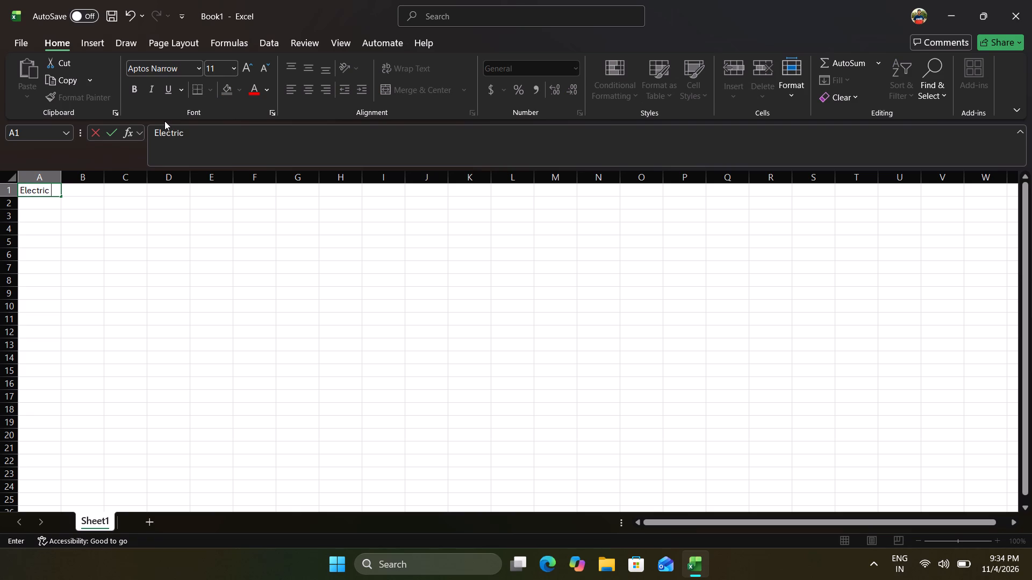
{"action": "key", "text": "shift+b"}
{"action": "type", "text": "lii"}
{"action": "key", "text": "space"}
{"action": "key", "text": "BackSpace"}
{"action": "key", "text": "BackSpace"}
{"action": "key", "text": "BackSpace"}
{"action": "key", "text": "BackSpace"}
{"action": "type", "text": "ill Re"}
{"action": "type", "text": "port"}
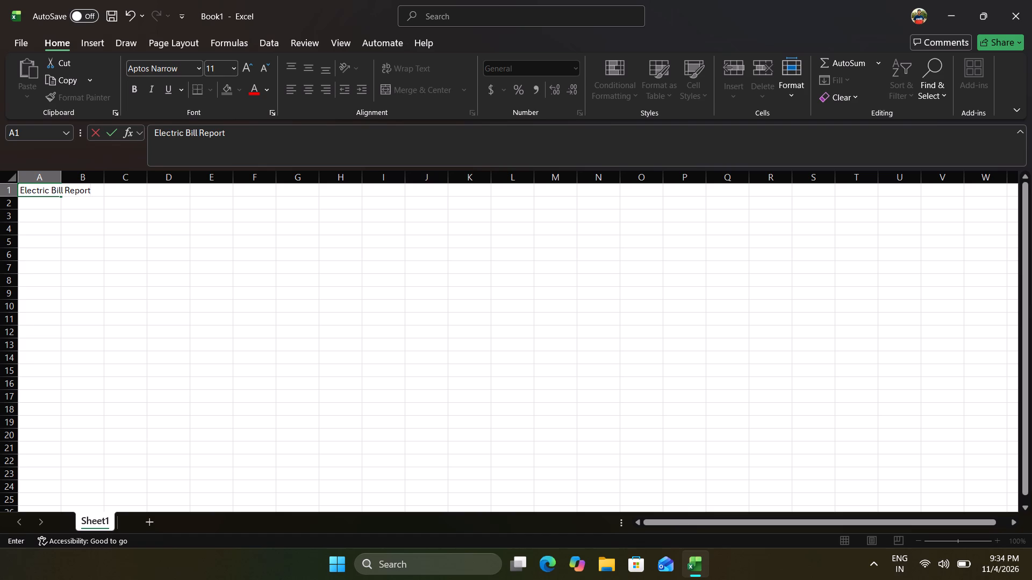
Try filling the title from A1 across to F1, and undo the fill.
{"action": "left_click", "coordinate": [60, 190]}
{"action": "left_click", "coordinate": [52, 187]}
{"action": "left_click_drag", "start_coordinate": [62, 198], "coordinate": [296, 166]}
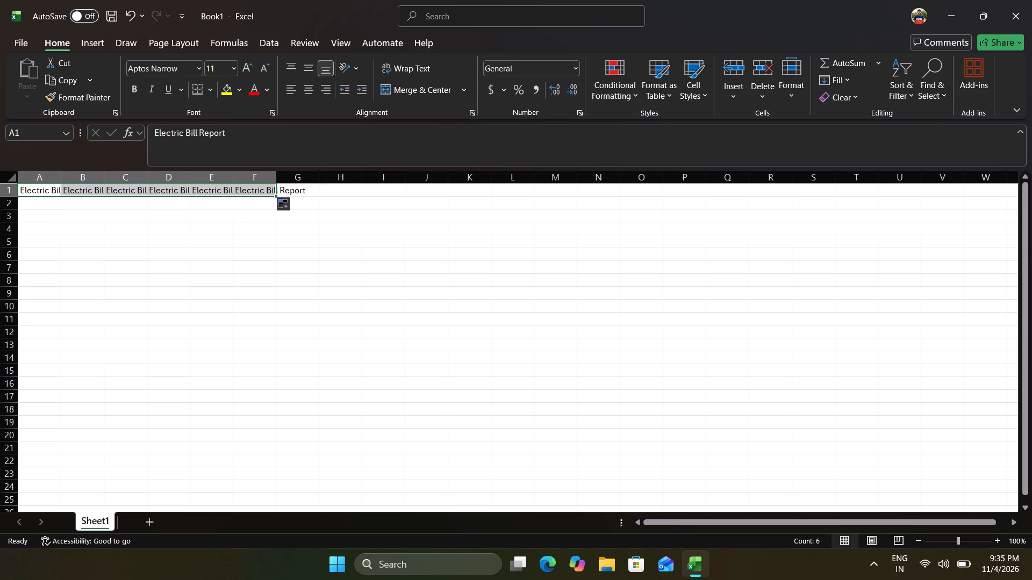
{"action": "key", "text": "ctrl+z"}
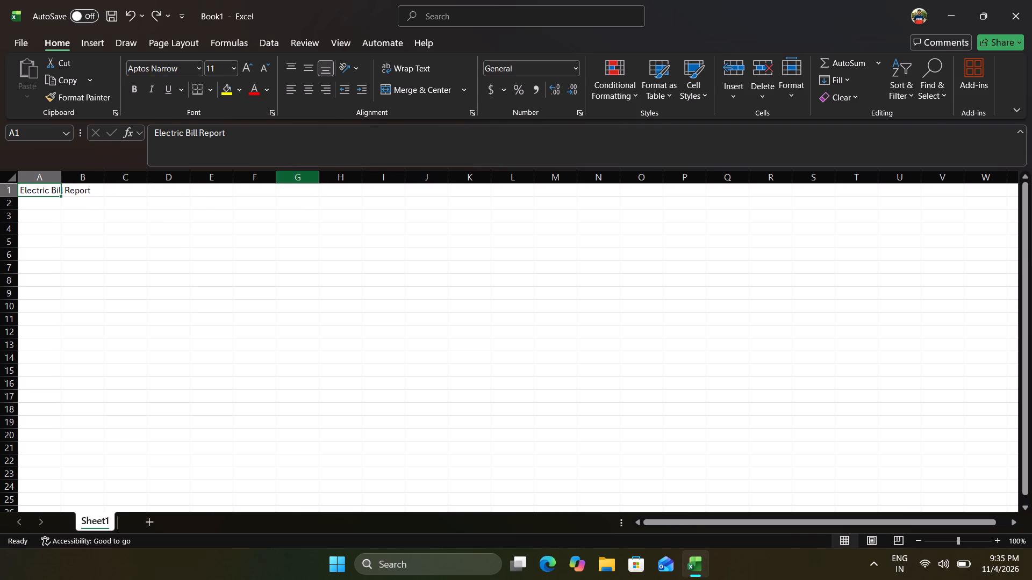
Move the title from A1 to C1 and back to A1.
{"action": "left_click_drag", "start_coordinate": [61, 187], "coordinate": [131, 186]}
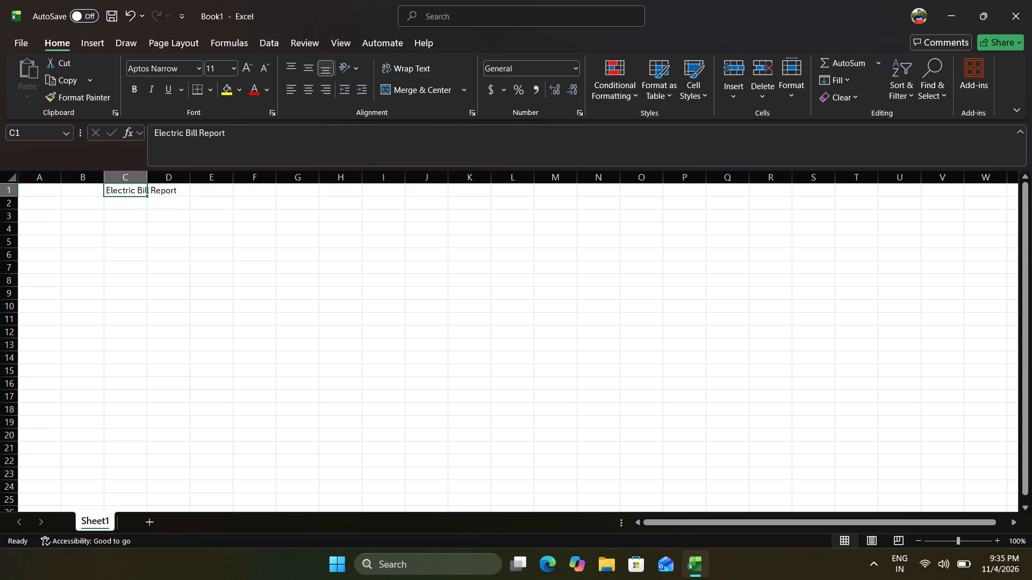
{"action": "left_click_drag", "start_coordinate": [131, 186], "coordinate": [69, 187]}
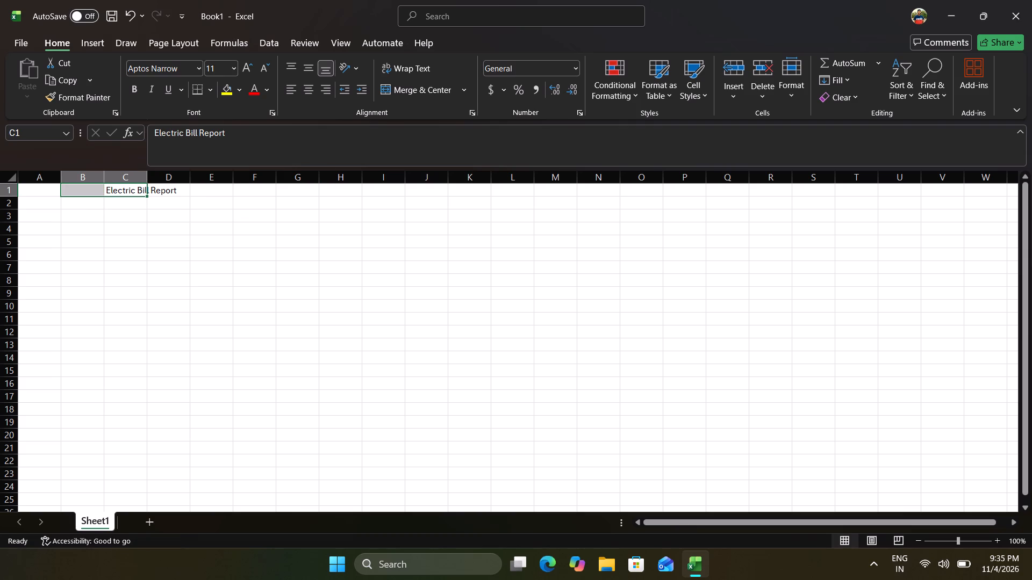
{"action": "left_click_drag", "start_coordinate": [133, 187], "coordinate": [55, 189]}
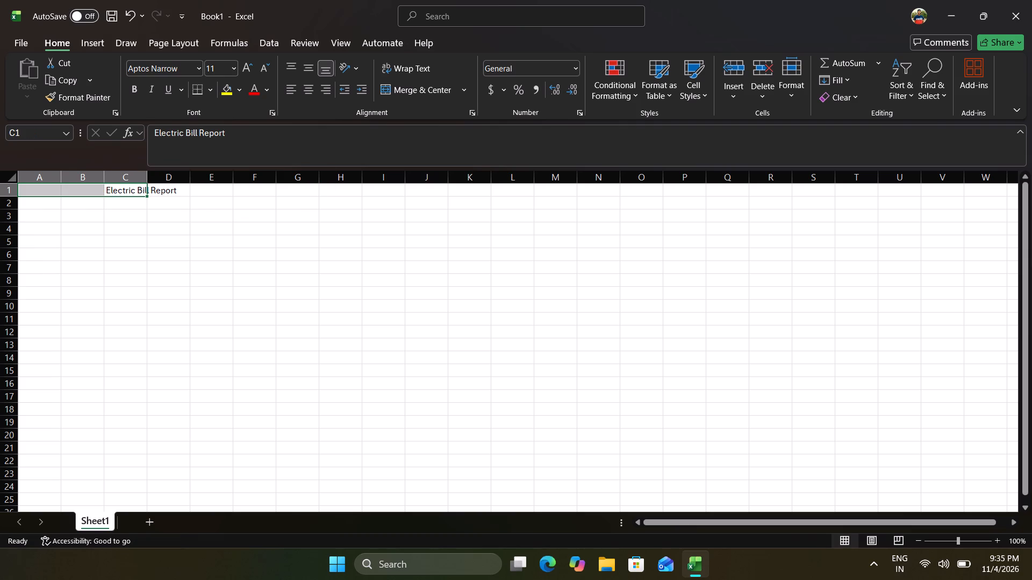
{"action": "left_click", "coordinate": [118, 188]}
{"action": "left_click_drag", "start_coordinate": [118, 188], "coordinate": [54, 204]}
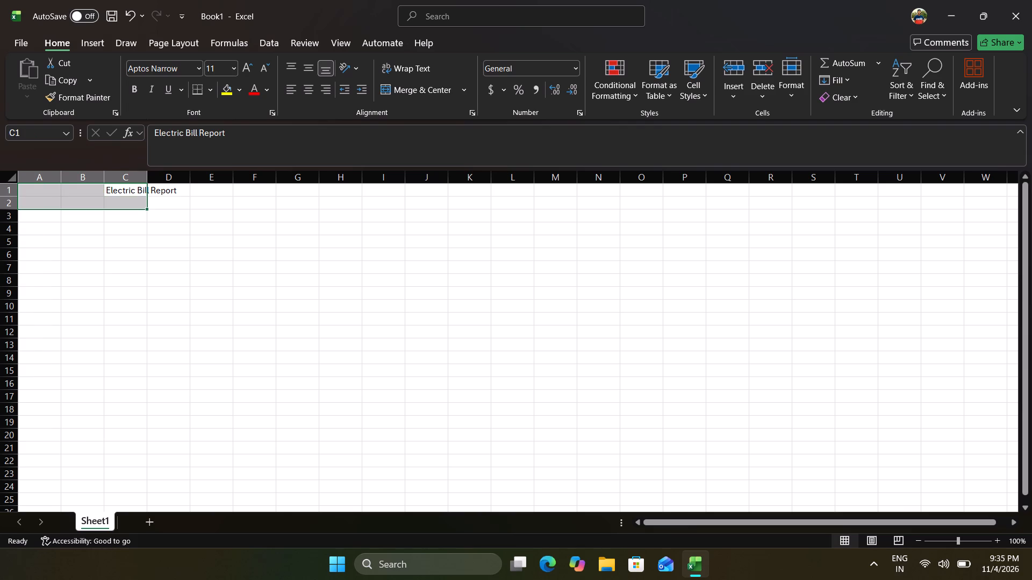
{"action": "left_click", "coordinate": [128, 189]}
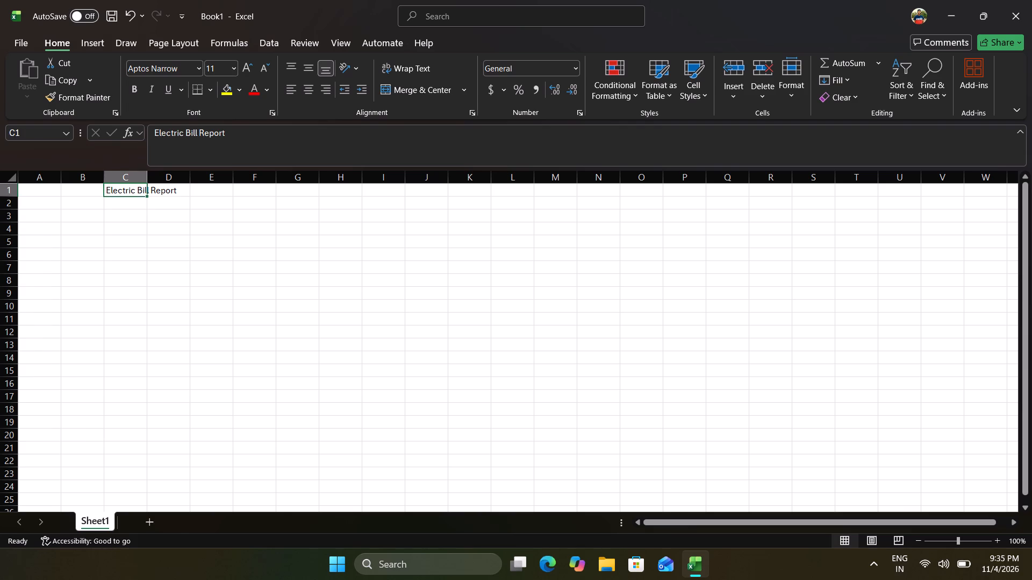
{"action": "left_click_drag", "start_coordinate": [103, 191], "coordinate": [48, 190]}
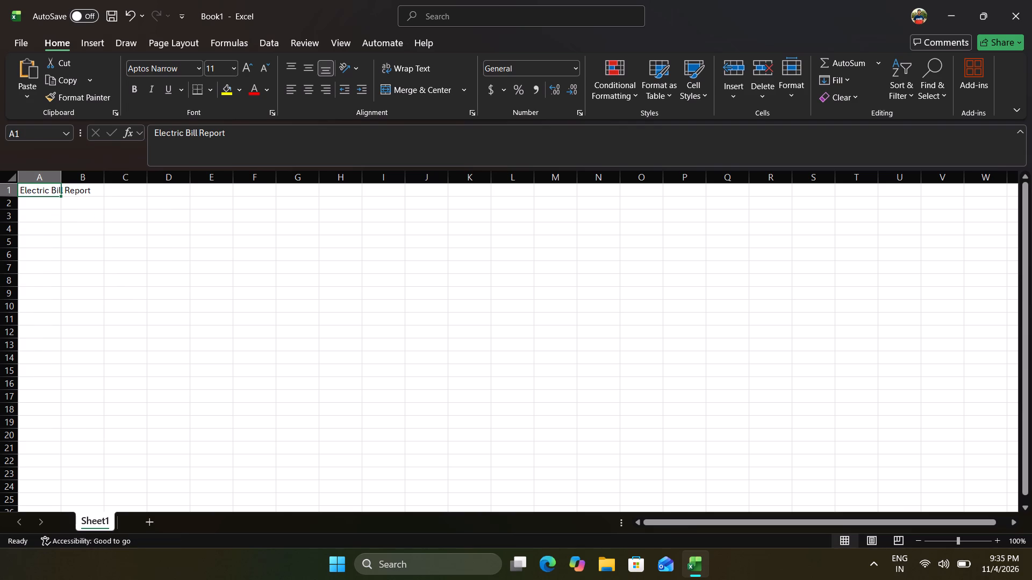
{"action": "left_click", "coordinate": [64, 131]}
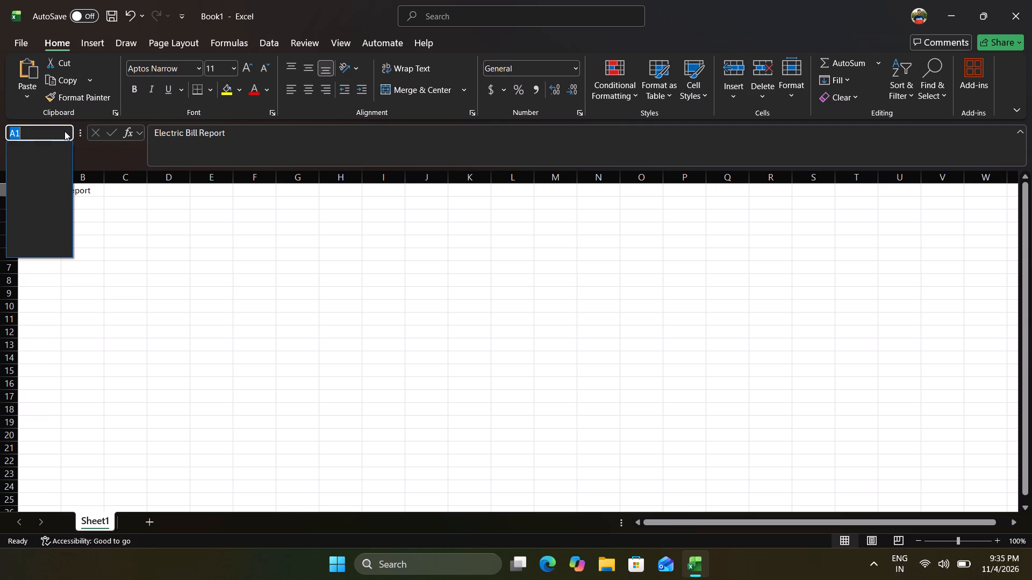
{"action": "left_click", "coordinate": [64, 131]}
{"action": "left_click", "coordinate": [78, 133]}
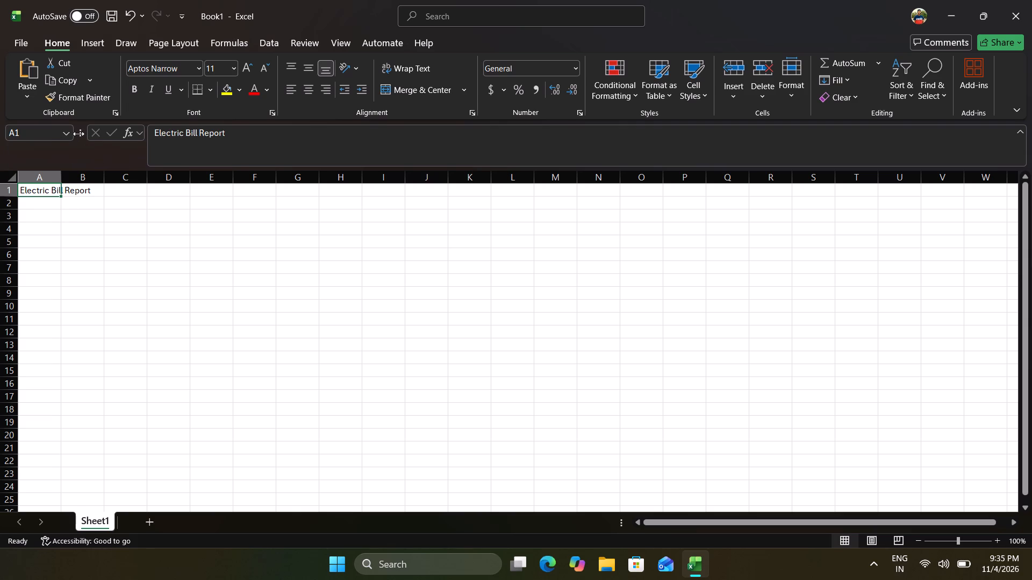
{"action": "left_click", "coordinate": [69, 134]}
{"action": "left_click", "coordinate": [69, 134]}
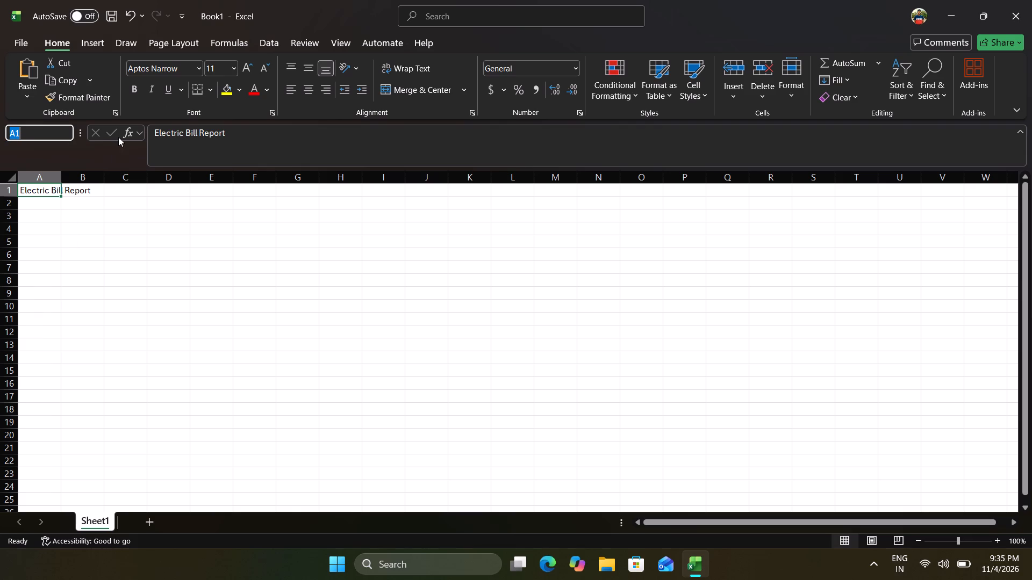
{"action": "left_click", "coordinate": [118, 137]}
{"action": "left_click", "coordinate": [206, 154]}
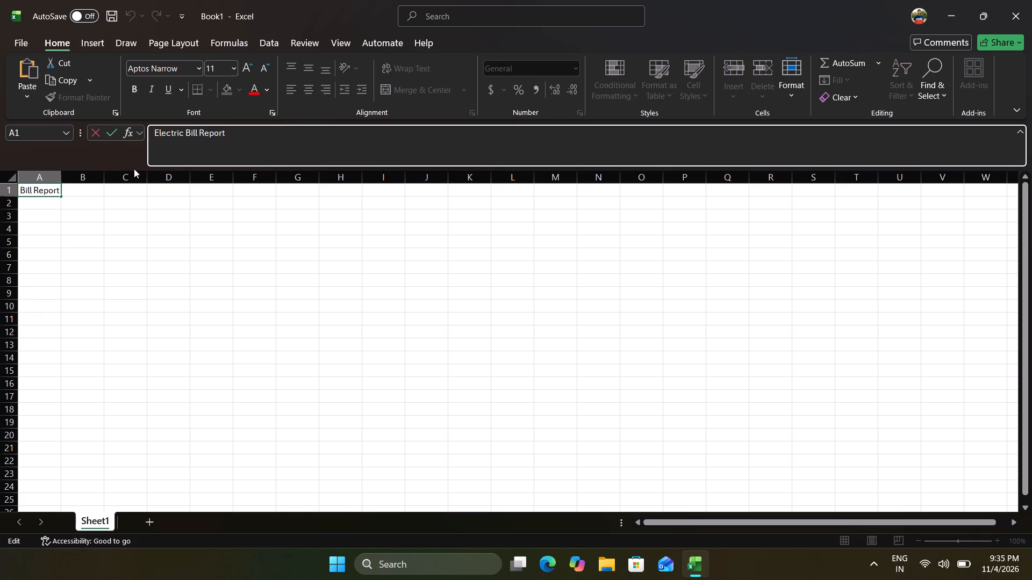
Enter "Mon" in cell A2, below the title.
{"action": "left_click", "coordinate": [54, 206]}
{"action": "key", "text": "shift+m"}
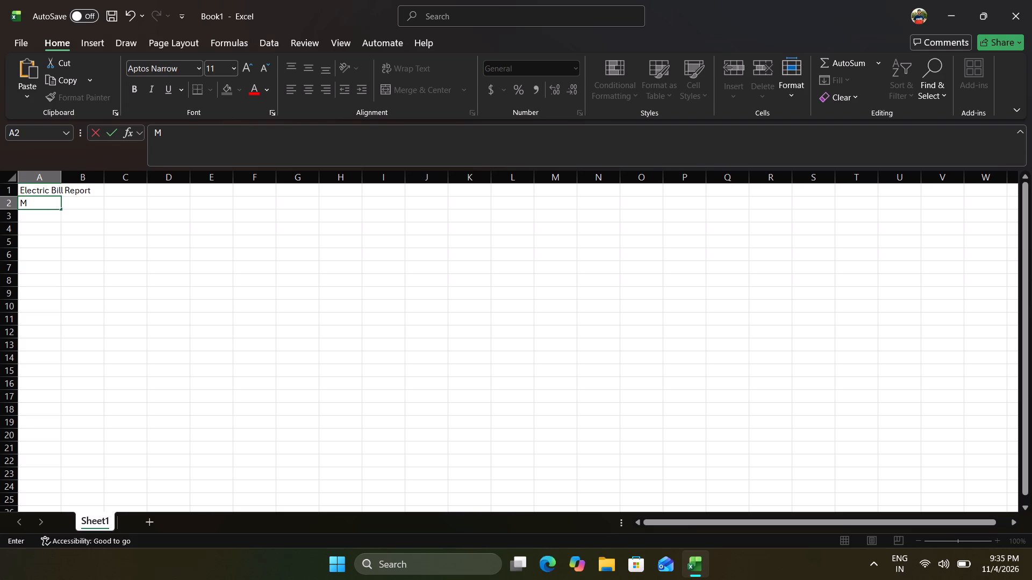
{"action": "type", "text": "on"}
Add "Rent Paid & " at the start of the title in A1, making it "Rent Paid & Electric Bill Report".
{"action": "left_click", "coordinate": [48, 190]}
{"action": "left_click", "coordinate": [26, 193]}
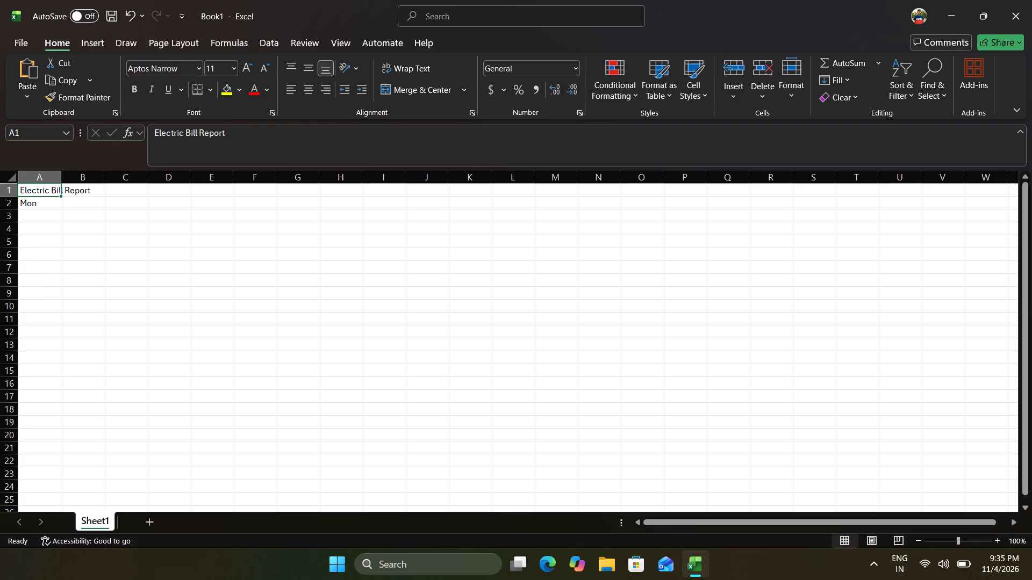
{"action": "left_click", "coordinate": [182, 136]}
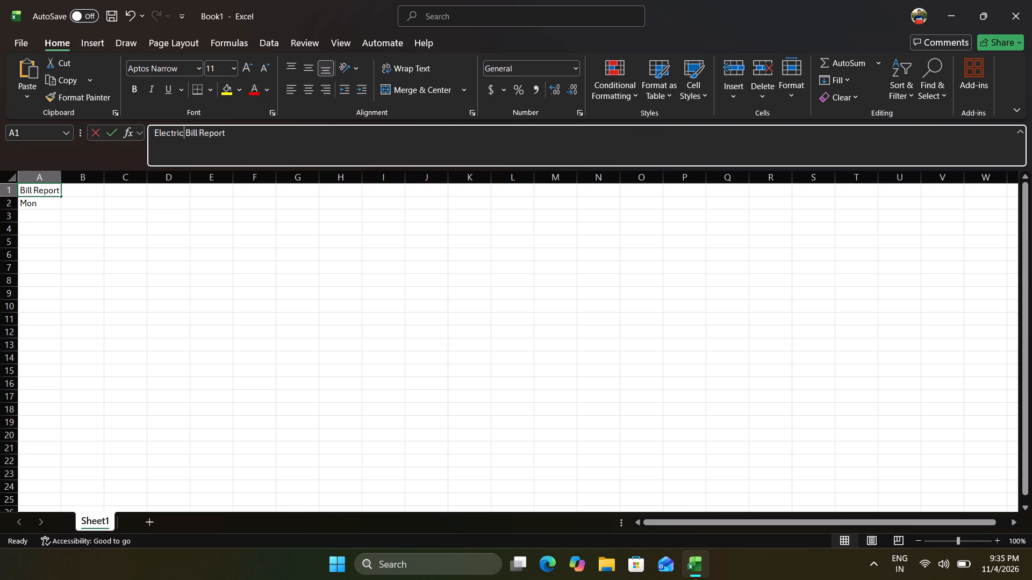
{"action": "left_click", "coordinate": [150, 132]}
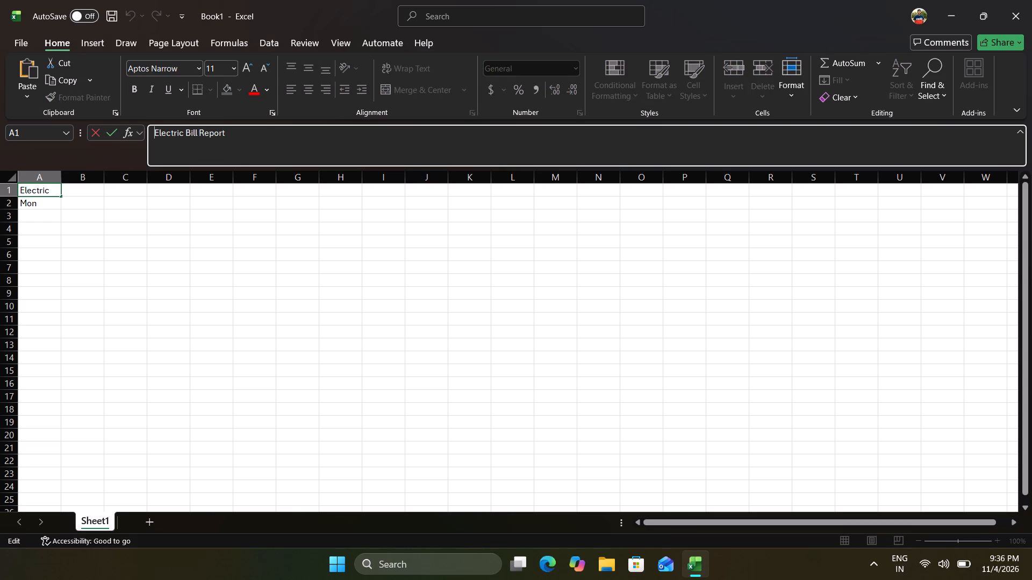
{"action": "key", "text": "shift+r"}
{"action": "type", "text": "ent"}
{"action": "key", "text": "space"}
{"action": "type", "text": "Paid"}
{"action": "key", "text": "space"}
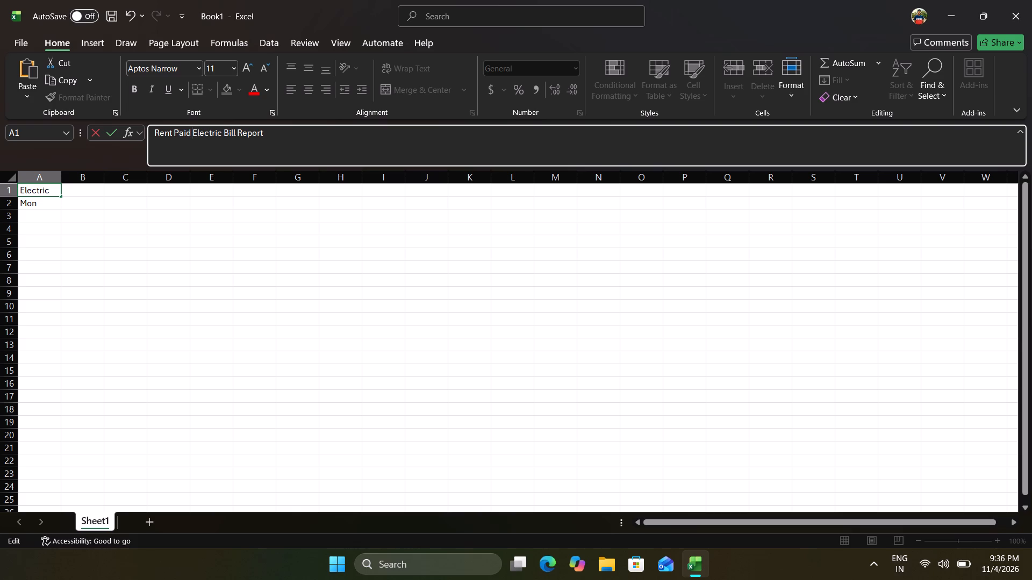
{"action": "type", "text": "&"}
{"action": "key", "text": "space"}
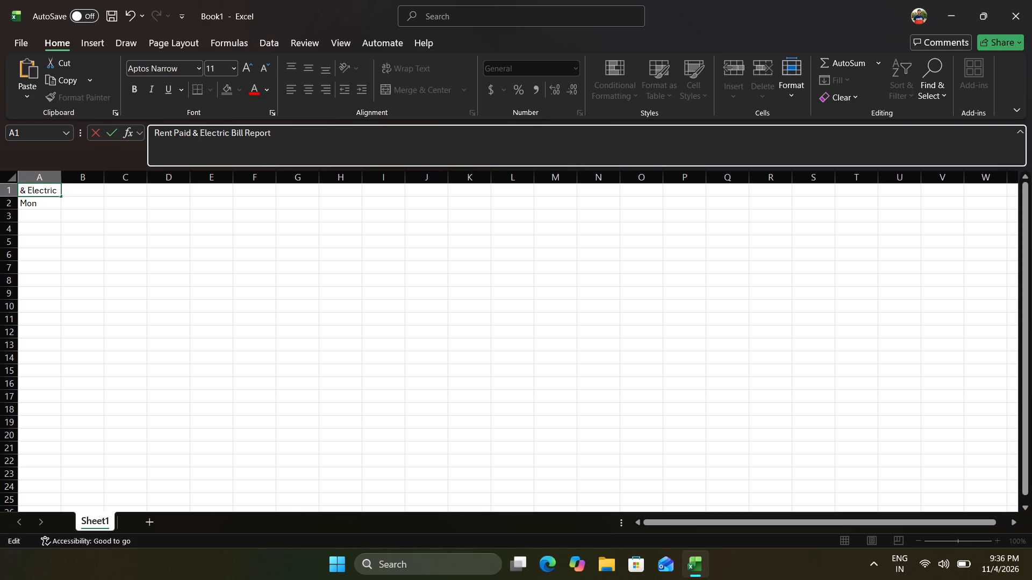
Complete the column header in cell A2 as "Month".
{"action": "left_click", "coordinate": [54, 206]}
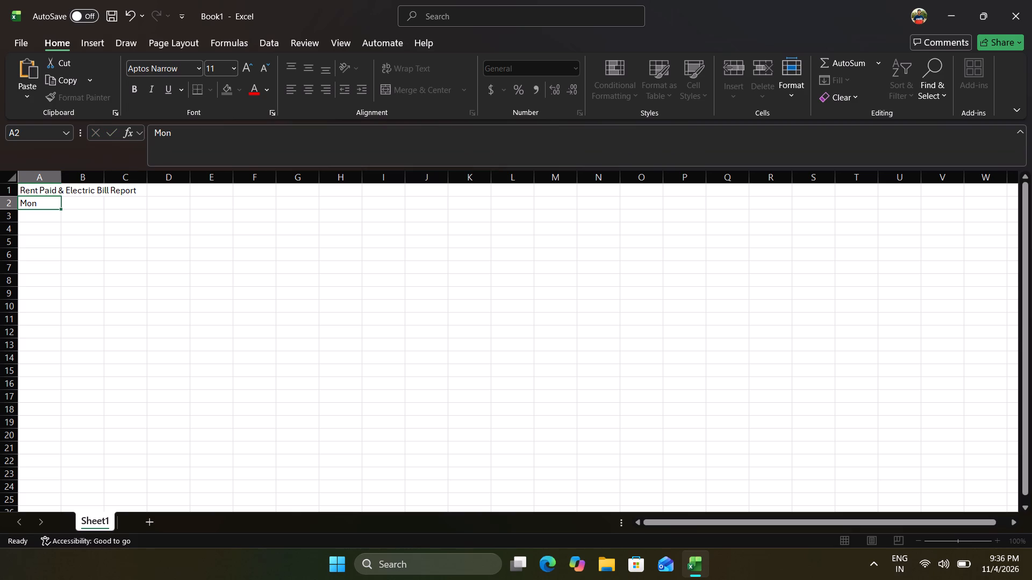
{"action": "left_click", "coordinate": [45, 207]}
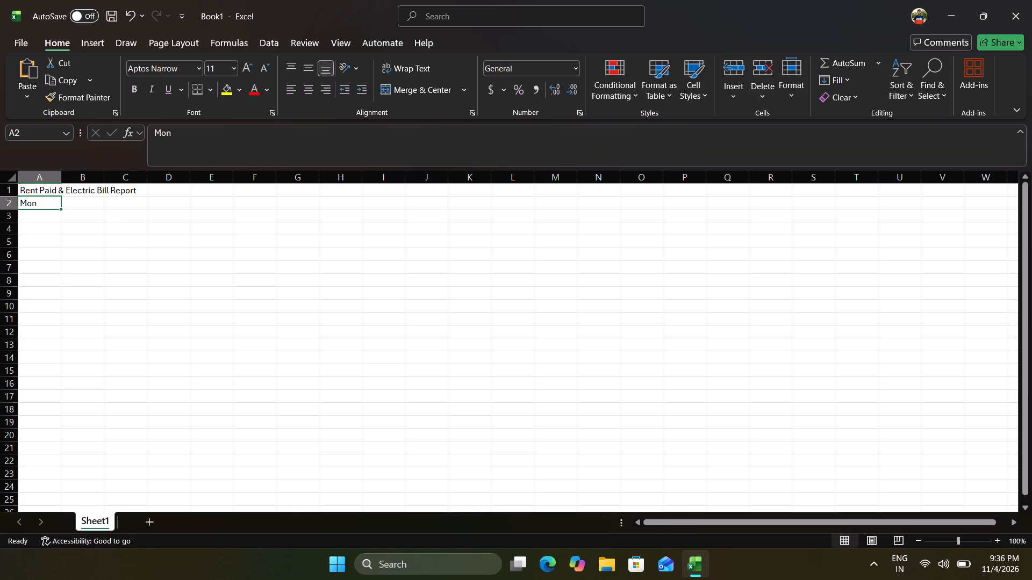
{"action": "left_click", "coordinate": [184, 136]}
{"action": "type", "text": "th"}
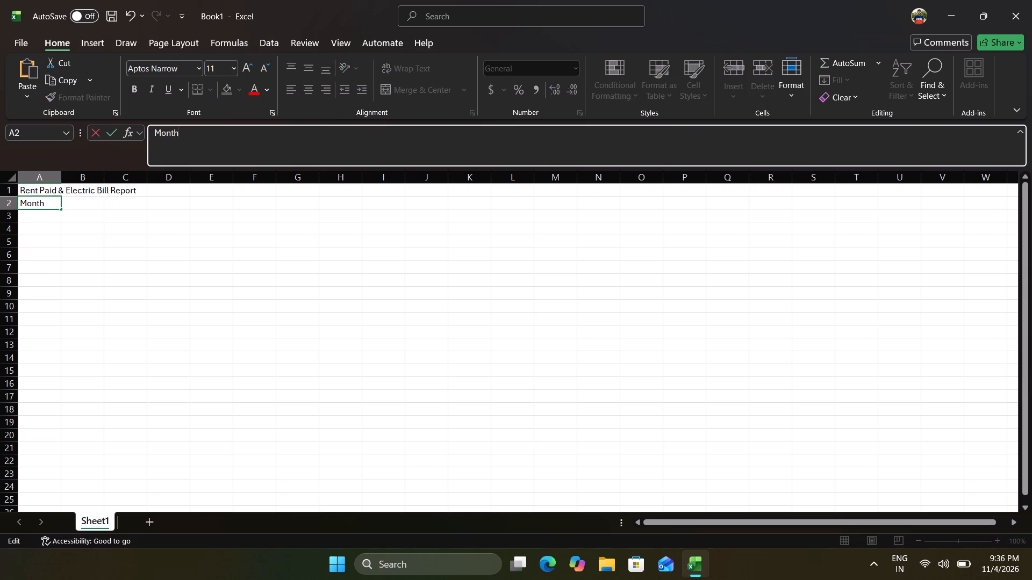
Enter the column header "Date of Payment" in cell B2.
{"action": "left_click", "coordinate": [77, 206]}
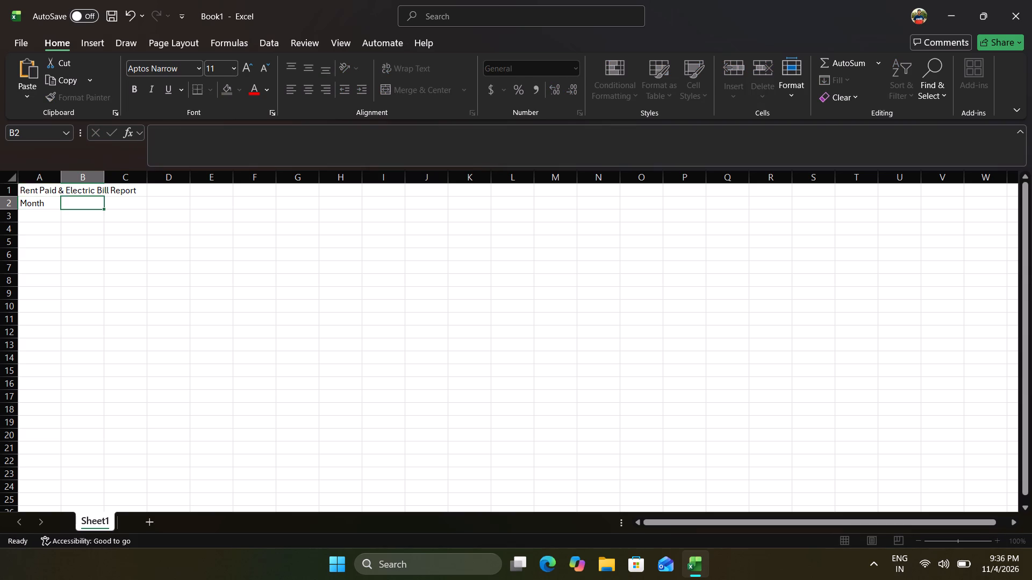
{"action": "key", "text": "shift+d"}
{"action": "type", "text": "ate"}
{"action": "key", "text": "space"}
{"action": "type", "text": "of"}
{"action": "key", "text": "space"}
{"action": "key", "text": "shift+p"}
{"action": "type", "text": "ayment"}
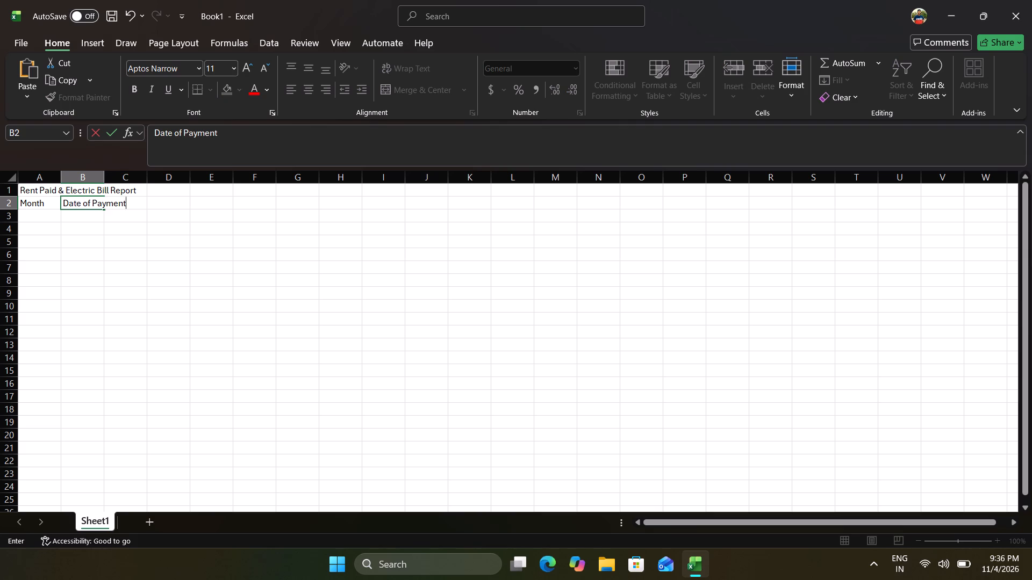
{"action": "left_click", "coordinate": [133, 202]}
{"action": "double_click", "coordinate": [133, 202]}
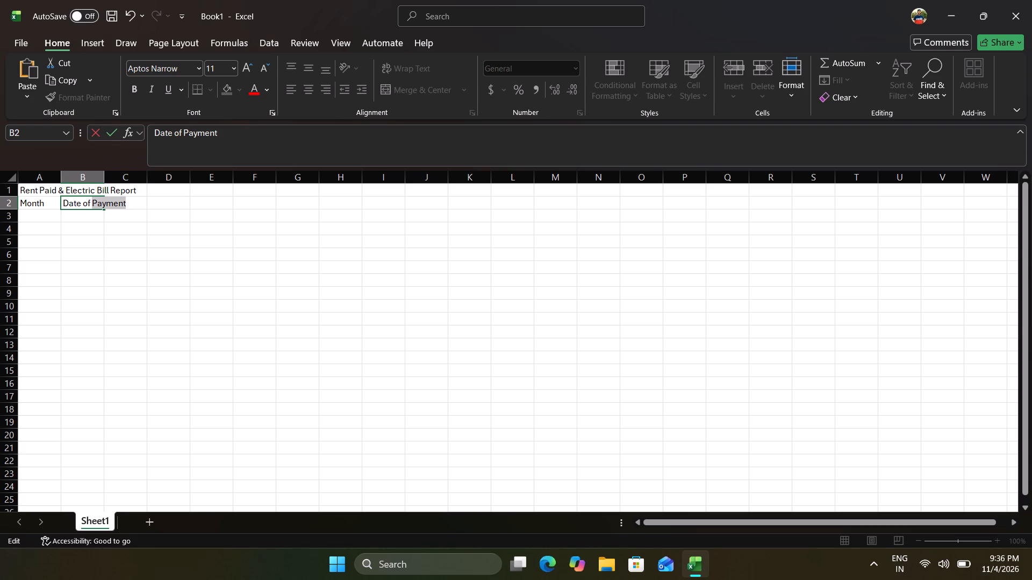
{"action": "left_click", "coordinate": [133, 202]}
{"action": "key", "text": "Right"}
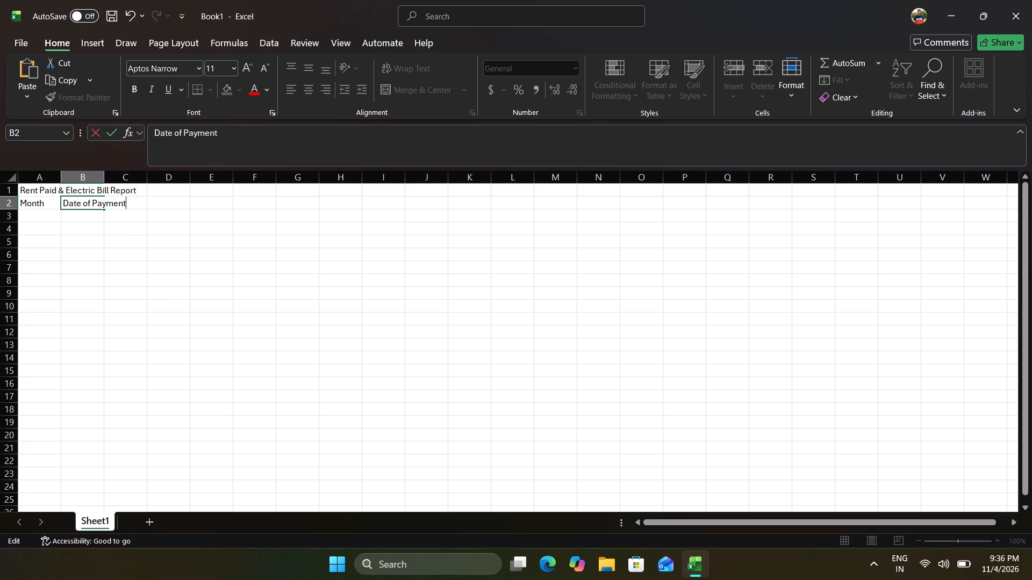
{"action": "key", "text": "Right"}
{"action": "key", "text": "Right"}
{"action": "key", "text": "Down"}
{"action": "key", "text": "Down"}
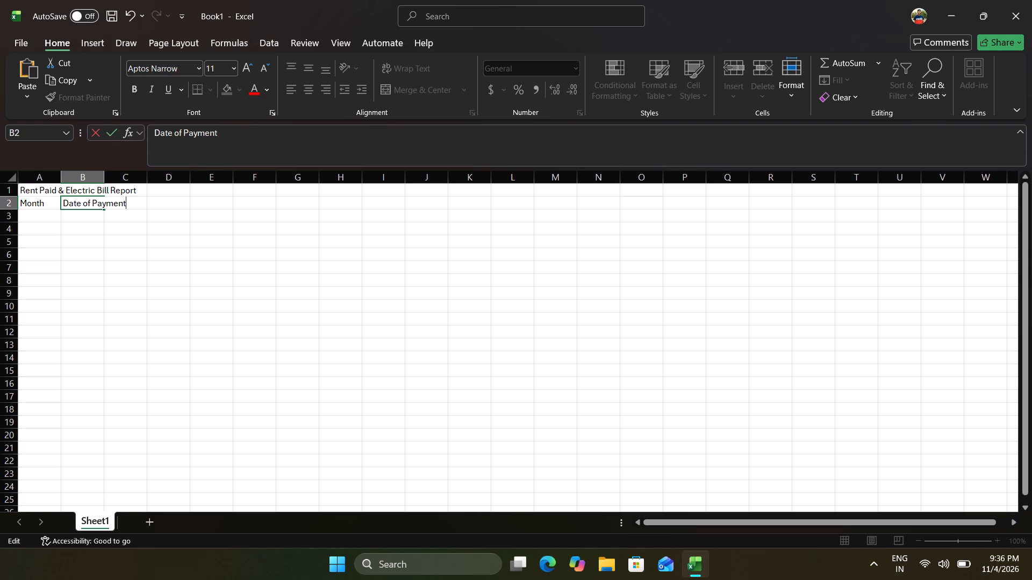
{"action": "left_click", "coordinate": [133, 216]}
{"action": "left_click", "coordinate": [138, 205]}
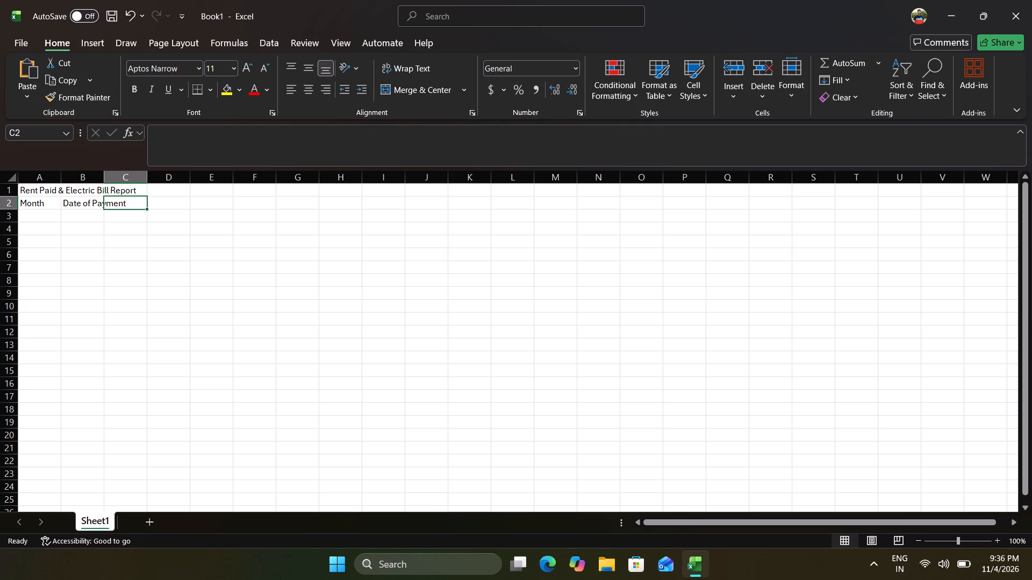
Extend the column header in cell A2 to read "Month And Year".
{"action": "left_click", "coordinate": [52, 202]}
{"action": "left_click", "coordinate": [213, 140]}
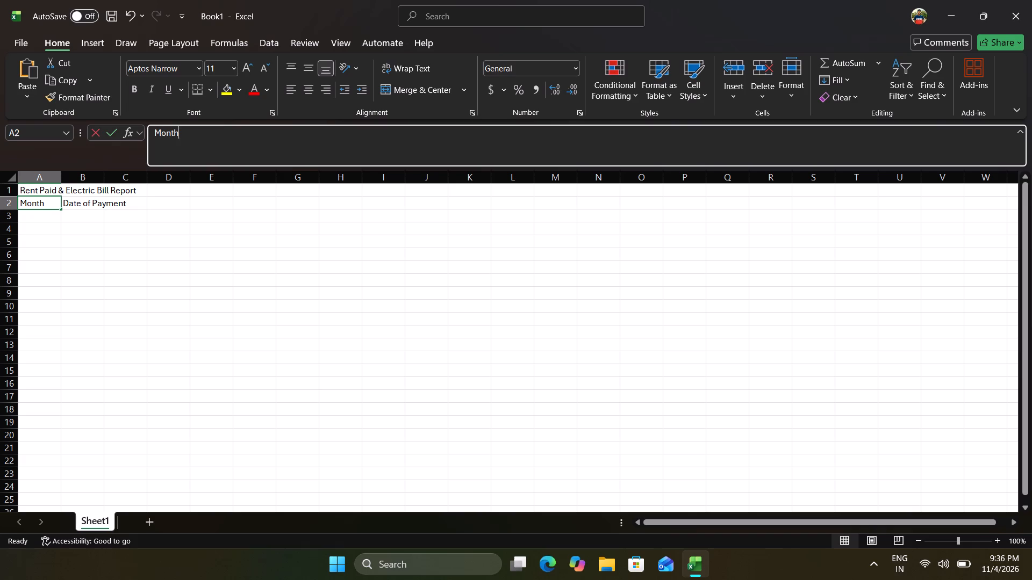
{"action": "key", "text": "space"}
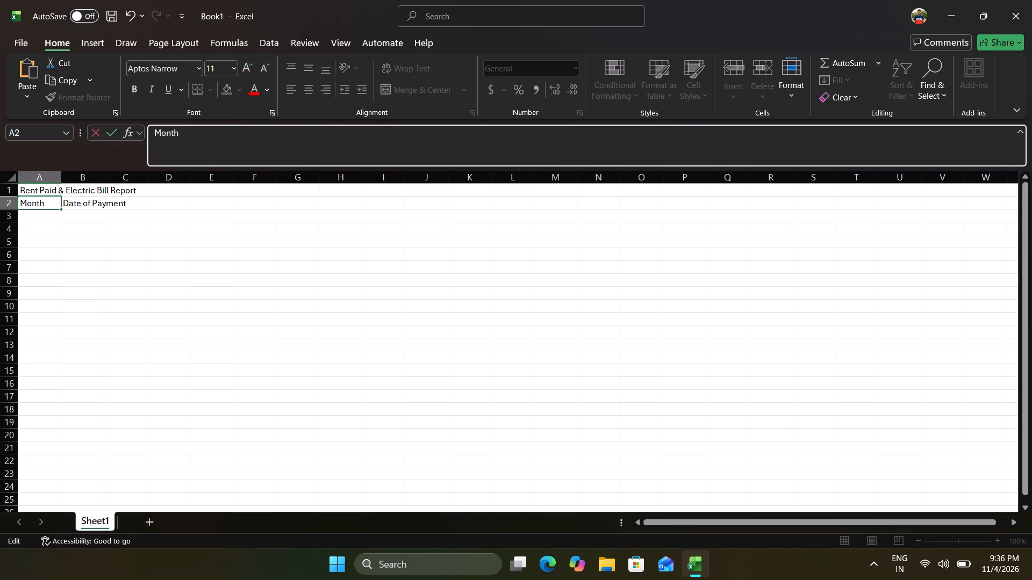
{"action": "type", "text": "And"}
{"action": "key", "text": "space"}
{"action": "type", "text": "Year"}
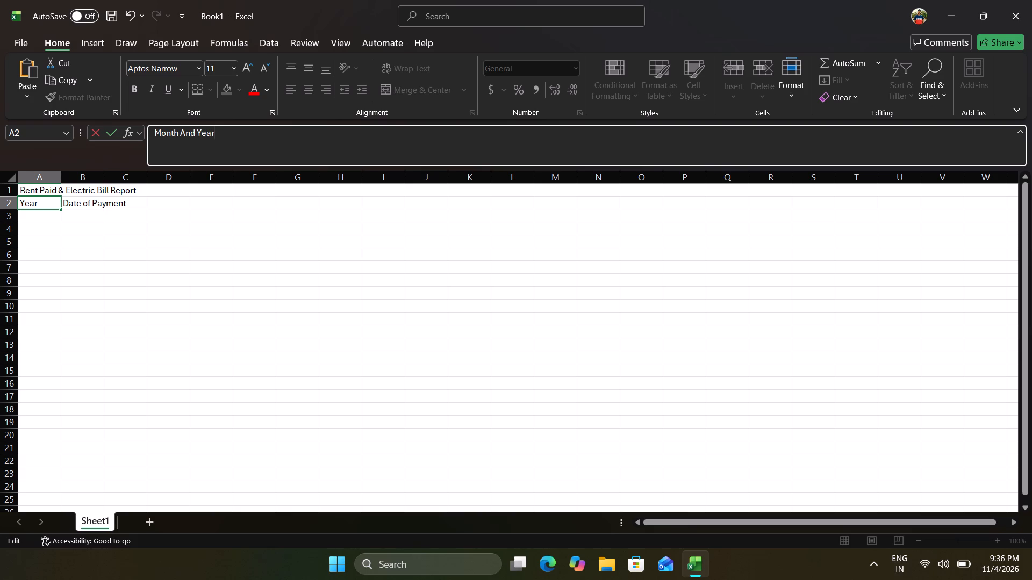
{"action": "left_click", "coordinate": [108, 201]}
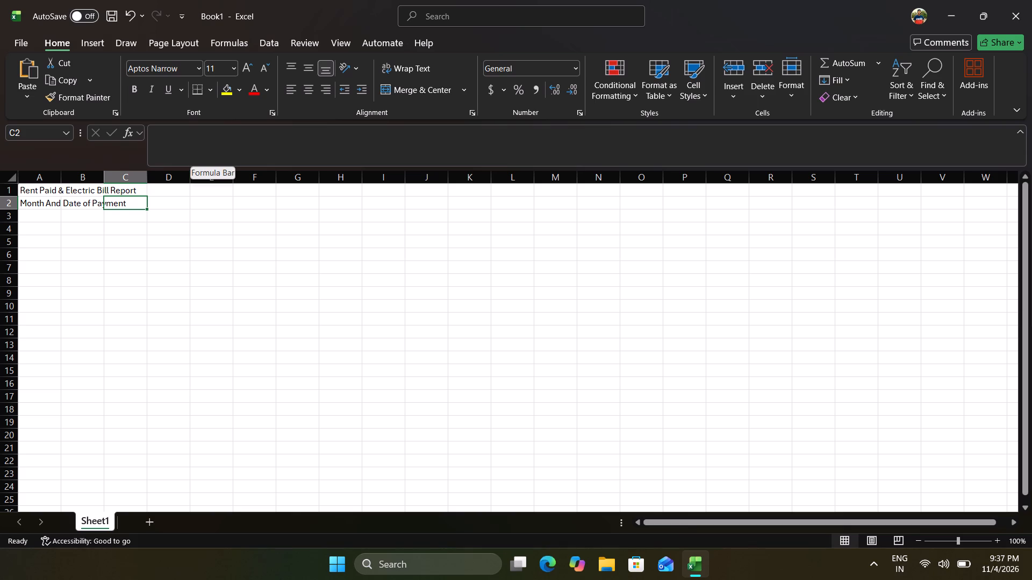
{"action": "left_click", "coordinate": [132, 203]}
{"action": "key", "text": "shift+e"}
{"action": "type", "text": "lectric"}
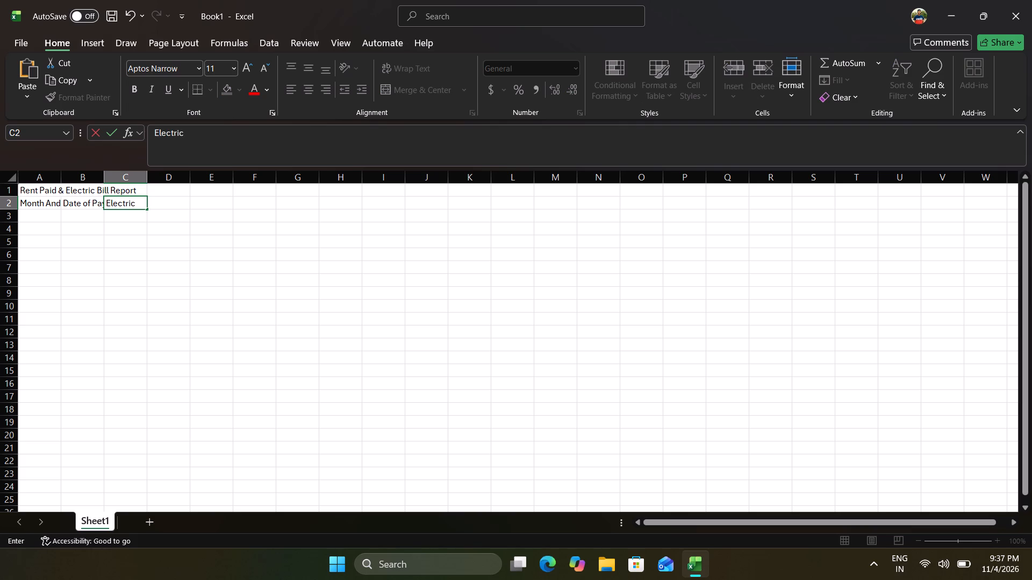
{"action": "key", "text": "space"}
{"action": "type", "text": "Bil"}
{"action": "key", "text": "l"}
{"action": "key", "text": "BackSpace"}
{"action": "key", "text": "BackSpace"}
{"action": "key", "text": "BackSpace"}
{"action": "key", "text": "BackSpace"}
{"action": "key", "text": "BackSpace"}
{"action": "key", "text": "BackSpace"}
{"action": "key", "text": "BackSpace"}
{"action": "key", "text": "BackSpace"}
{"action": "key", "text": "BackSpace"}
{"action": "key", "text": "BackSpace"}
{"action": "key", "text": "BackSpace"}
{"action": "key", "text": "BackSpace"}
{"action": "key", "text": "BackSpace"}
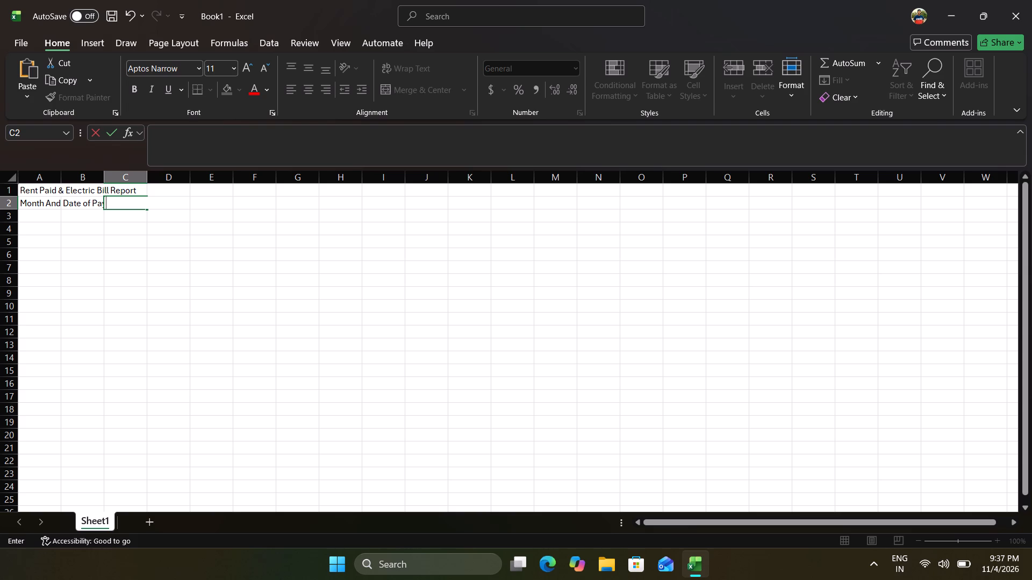
Enter the column headers "Unit Start" in cell C2 and "Unit close" in cell D2.
{"action": "type", "text": "un"}
{"action": "key", "text": "BackSpace"}
{"action": "key", "text": "BackSpace"}
{"action": "type", "text": "Unit"}
{"action": "key", "text": "space"}
{"action": "type", "text": "Start"}
{"action": "key", "text": "Right"}
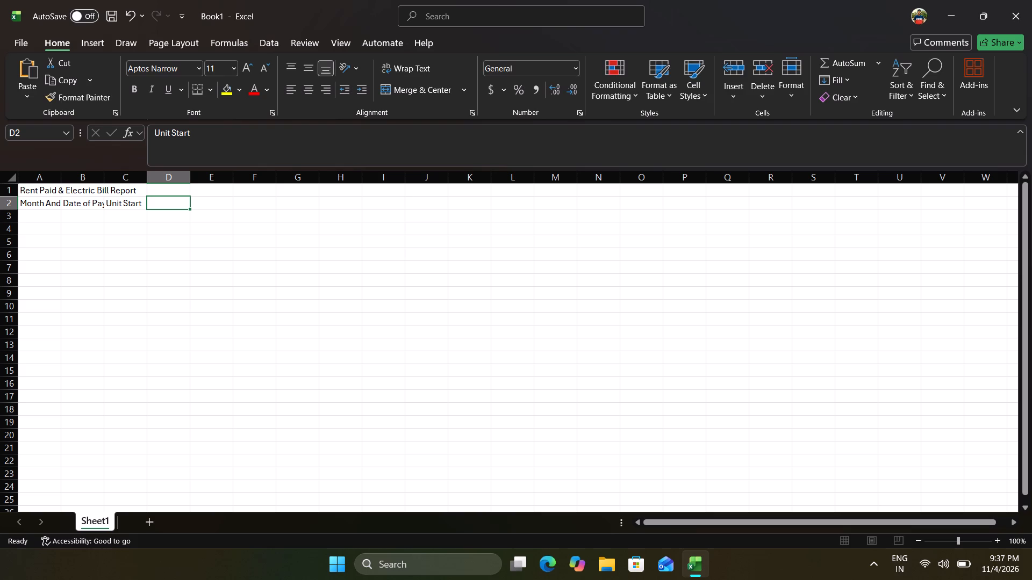
{"action": "type", "text": "Unit close"}
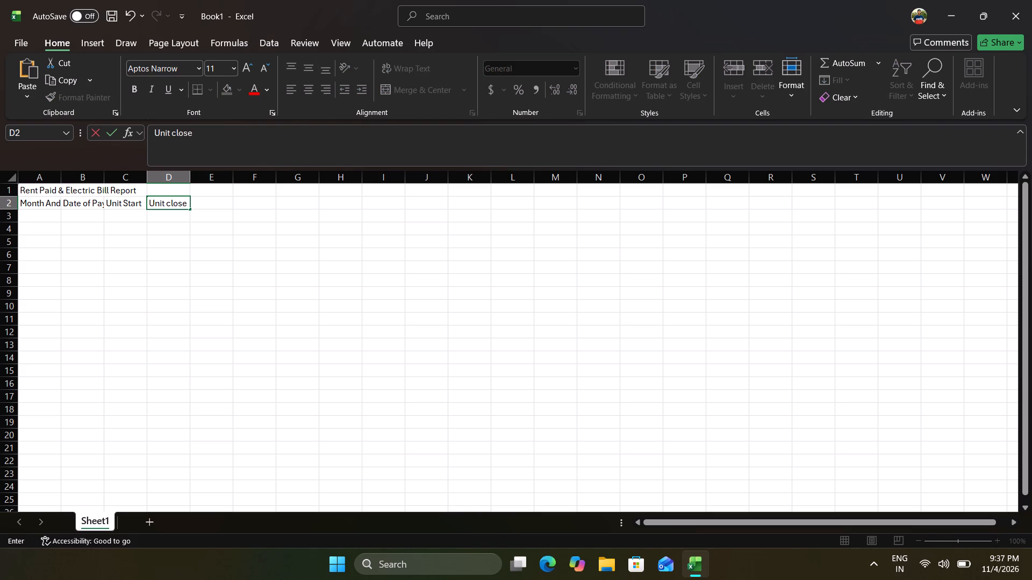
{"action": "left_click", "coordinate": [210, 205]}
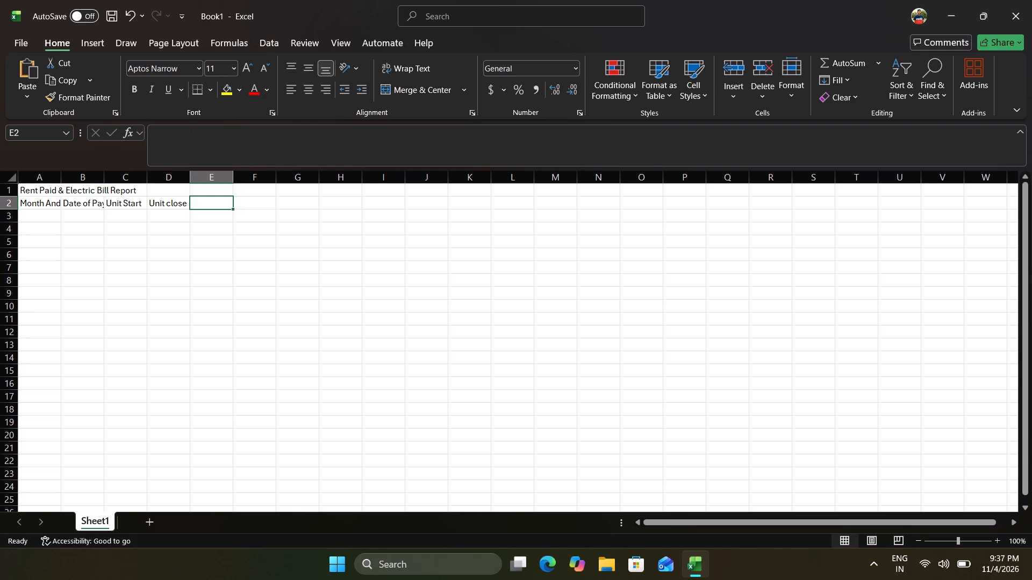
Move the "Unit close" header from D2 to E2 and the "Unit Start" header from C2 to D2.
{"action": "left_click", "coordinate": [159, 201]}
{"action": "left_click_drag", "start_coordinate": [159, 201], "coordinate": [215, 206]}
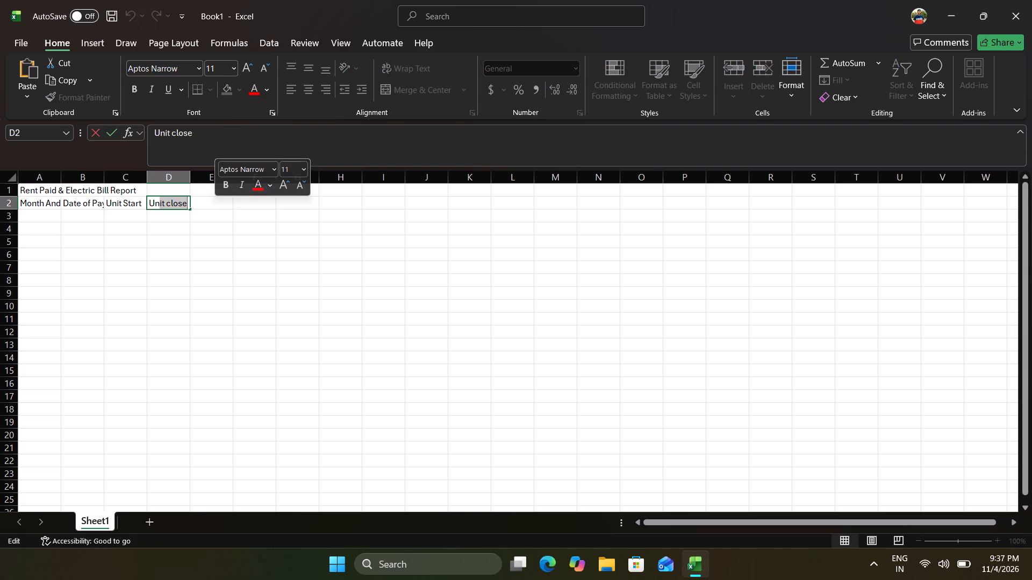
{"action": "left_click_drag", "start_coordinate": [191, 202], "coordinate": [203, 201]}
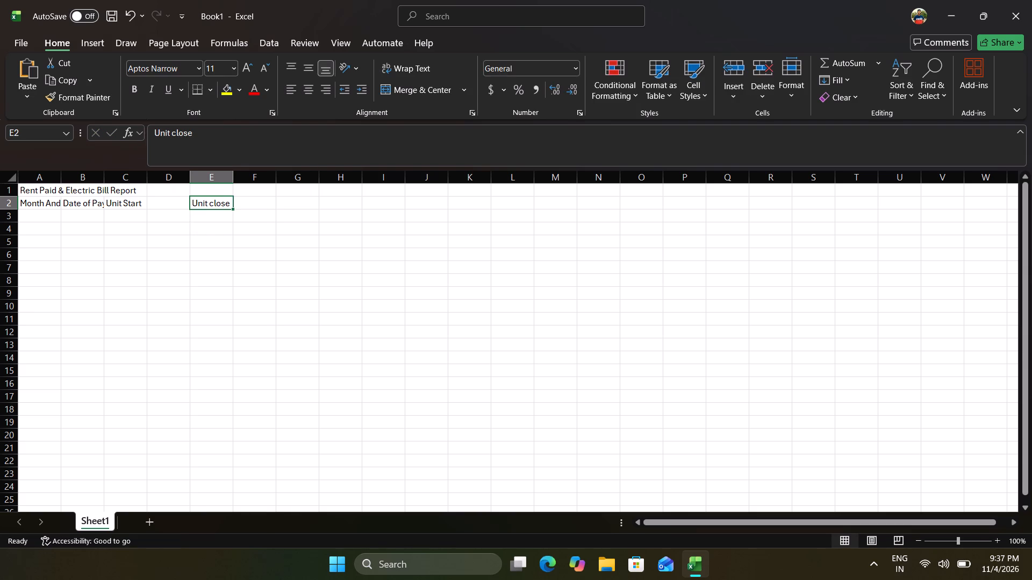
{"action": "left_click", "coordinate": [132, 200]}
{"action": "left_click_drag", "start_coordinate": [146, 204], "coordinate": [149, 204]}
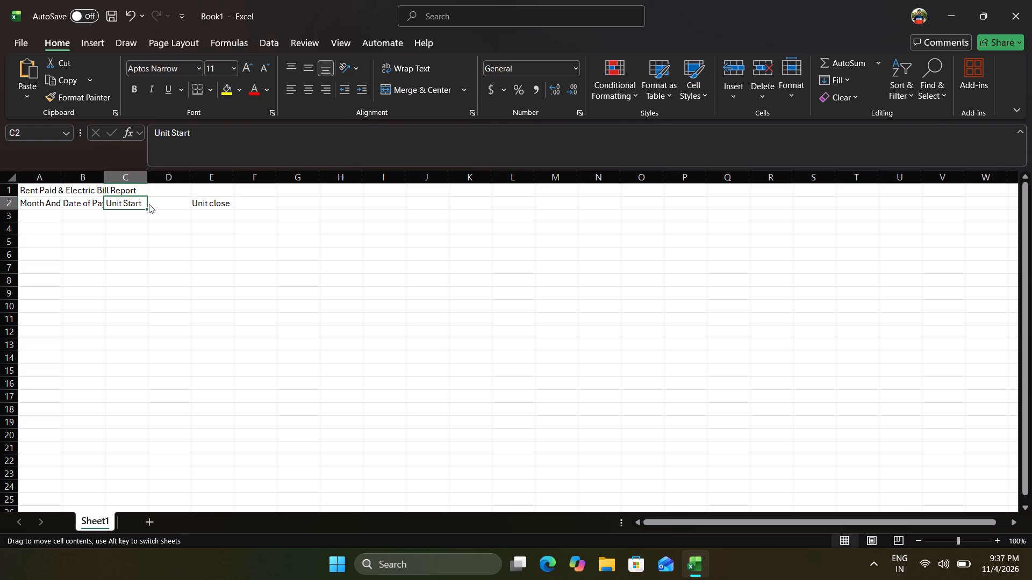
{"action": "left_click_drag", "start_coordinate": [149, 204], "coordinate": [168, 204]}
Enter the column header "Amount" in the emptied cell C2.
{"action": "left_click", "coordinate": [132, 204]}
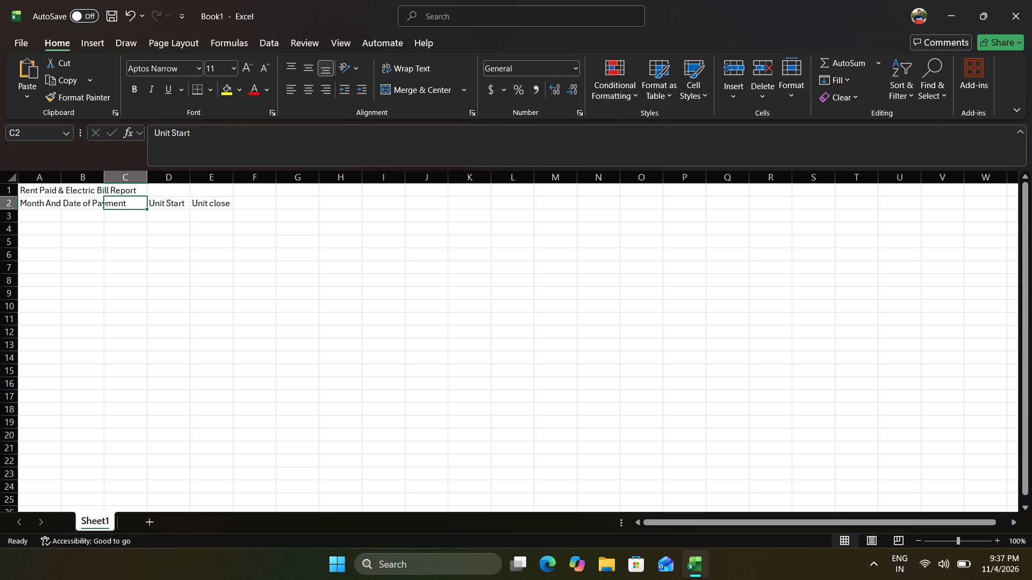
{"action": "key", "text": "shift+a"}
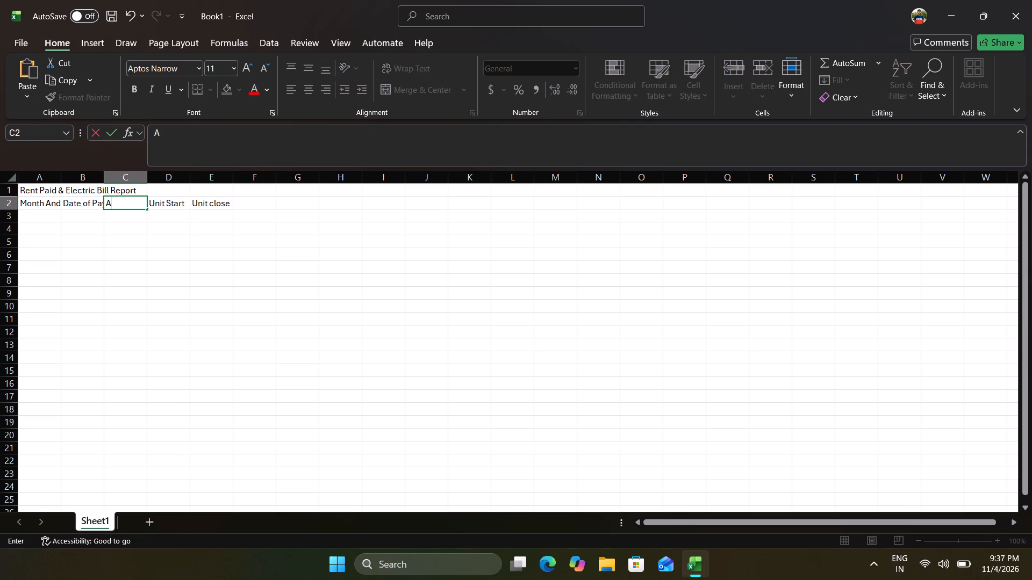
{"action": "key", "text": "m"}
{"action": "type", "text": "ount"}
{"action": "left_click", "coordinate": [237, 204]}
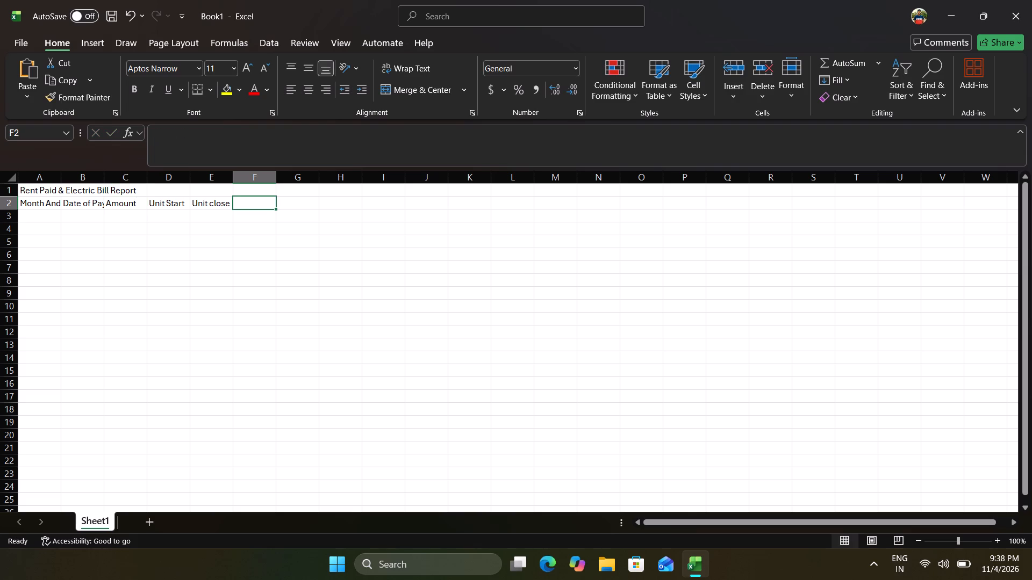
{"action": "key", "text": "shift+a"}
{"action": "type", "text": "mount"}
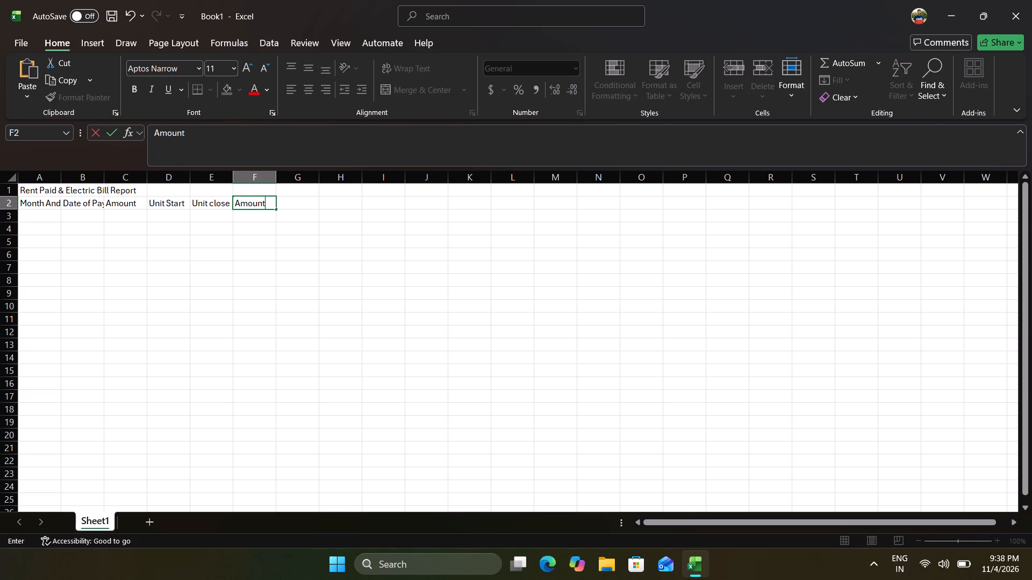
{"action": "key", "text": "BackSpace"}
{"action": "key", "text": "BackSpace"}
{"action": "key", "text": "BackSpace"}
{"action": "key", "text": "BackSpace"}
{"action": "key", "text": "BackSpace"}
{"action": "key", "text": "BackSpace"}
Enter the column headers "Total Unit" in cell F2 and "Amount" in cell G2.
{"action": "key", "text": "shift+t"}
{"action": "type", "text": "otal Unit"}
{"action": "left_click", "coordinate": [295, 203]}
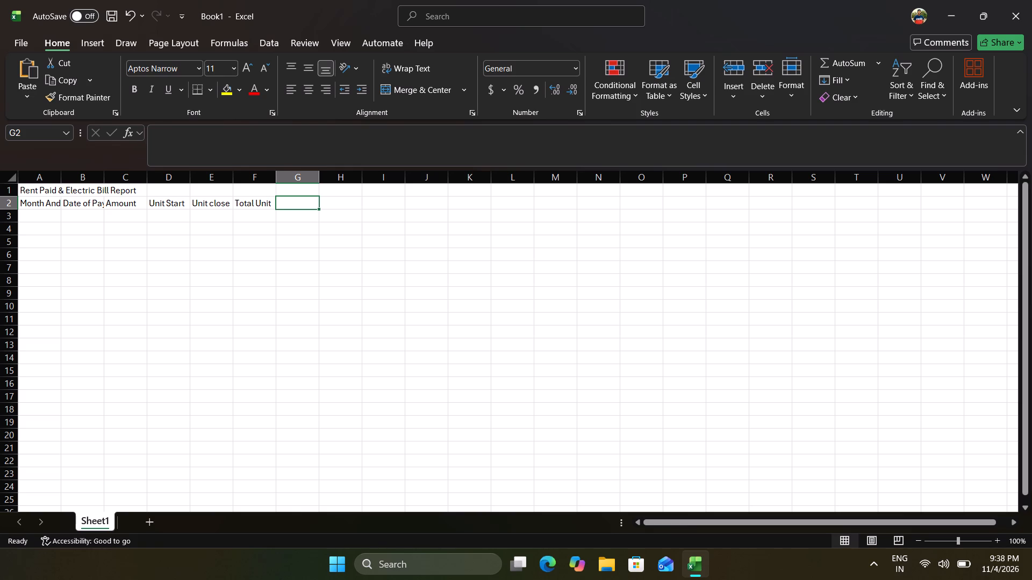
{"action": "key", "text": "shift+a"}
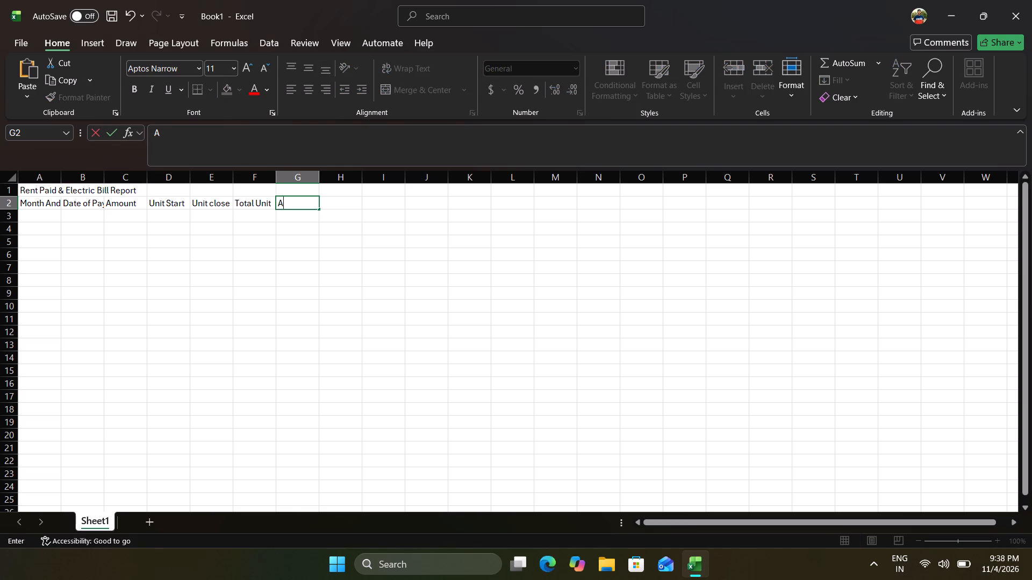
{"action": "type", "text": "moo"}
{"action": "key", "text": "BackSpace"}
{"action": "type", "text": "unt"}
Enter the column headers "Total Paid" in cell H2 and "Mode of Payment" in cell I2.
{"action": "left_click", "coordinate": [352, 204]}
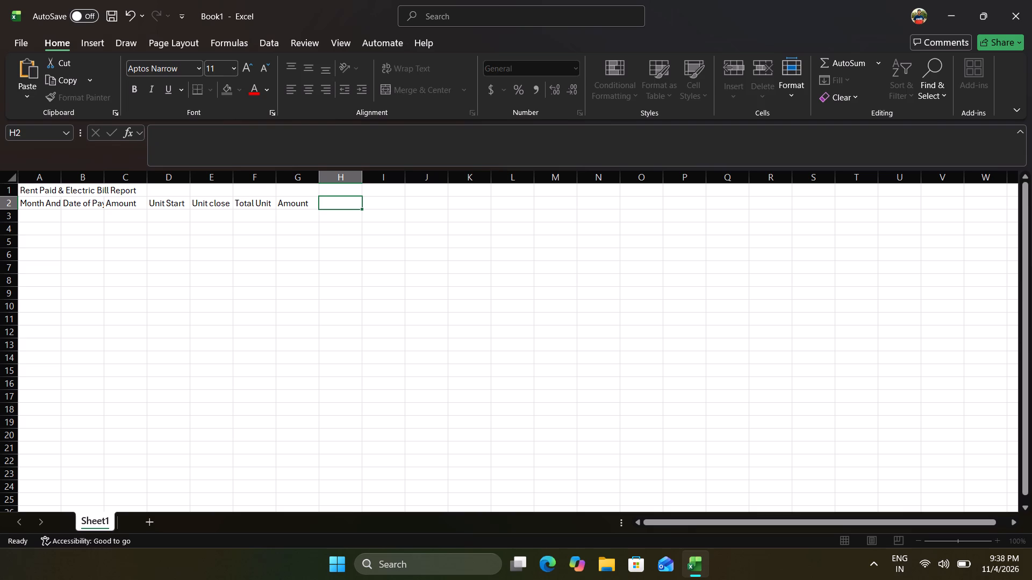
{"action": "type", "text": "Total"}
{"action": "key", "text": "space"}
{"action": "type", "text": "Paid"}
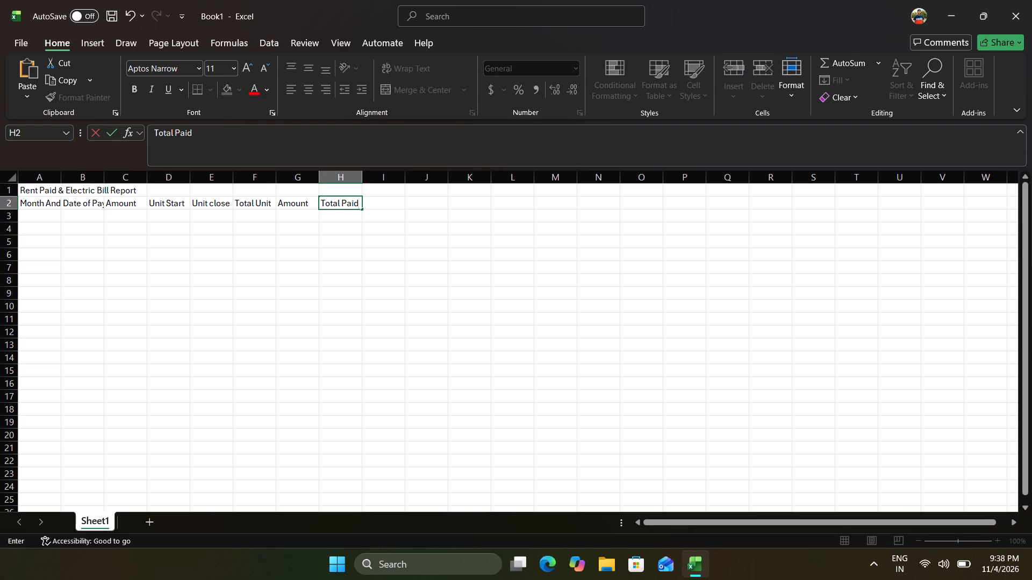
{"action": "left_click", "coordinate": [391, 206]}
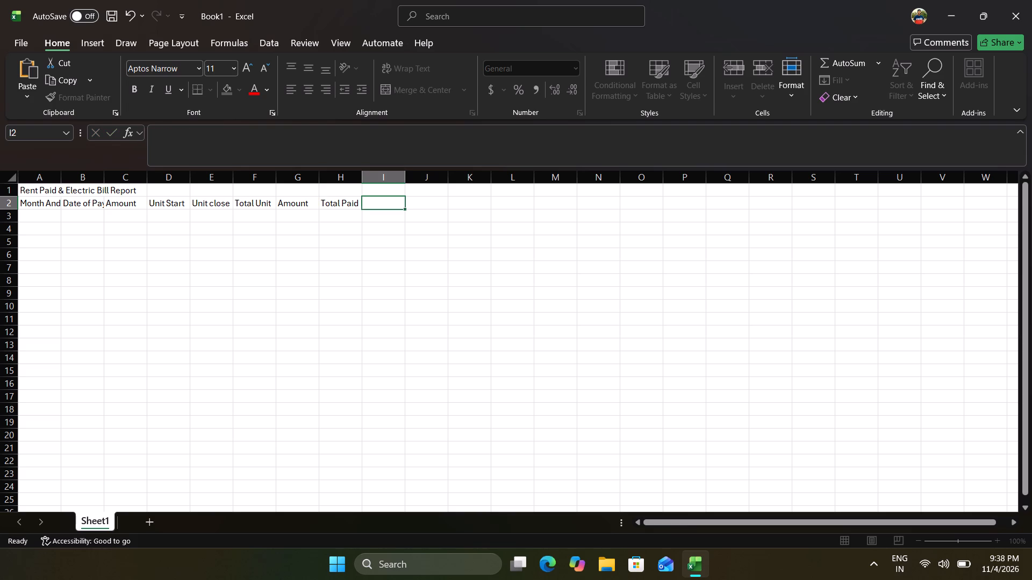
{"action": "type", "text": "Mode of"}
{"action": "key", "text": "space"}
{"action": "type", "text": "Payment"}
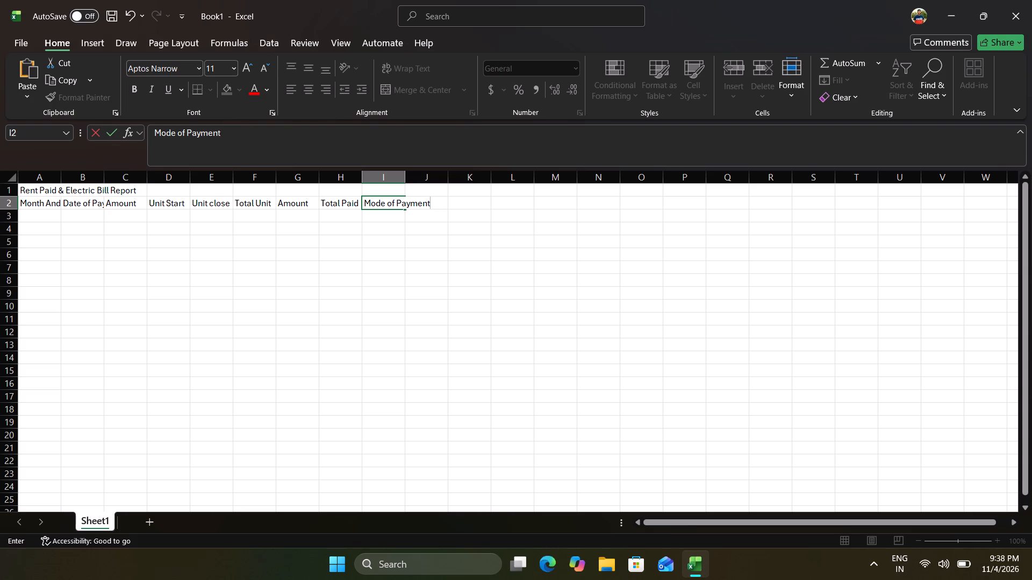
Enter "September" as the first month in cell A3, without a year.
{"action": "left_click", "coordinate": [51, 212]}
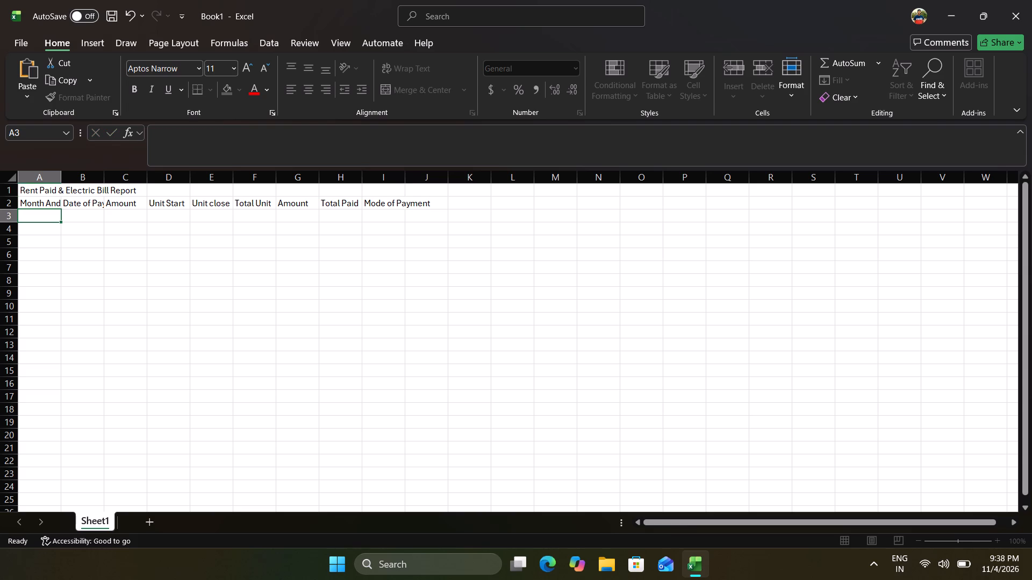
{"action": "type", "text": "Se"}
{"action": "type", "text": "ptember"}
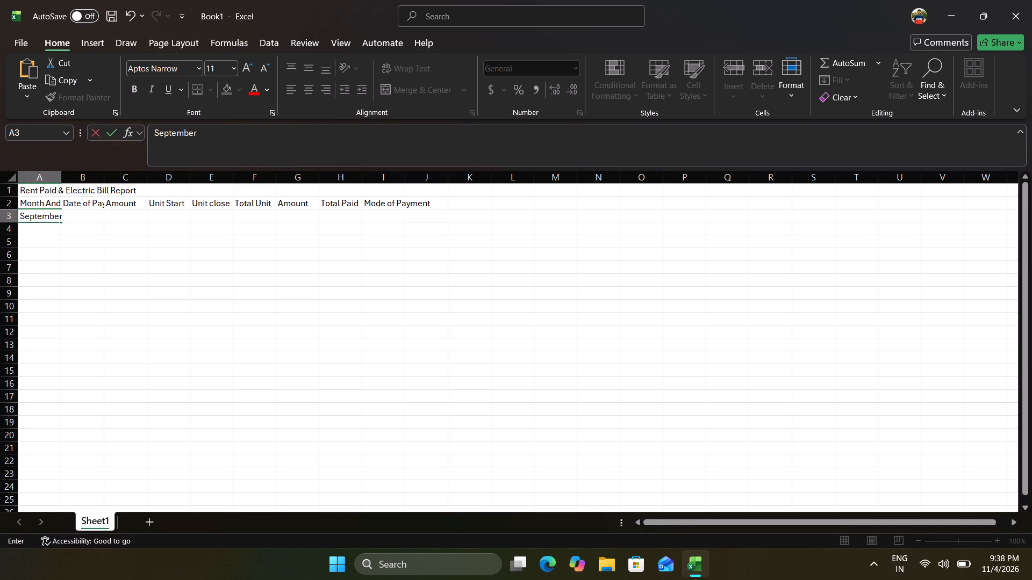
{"action": "key", "text": "space"}
{"action": "type", "text": "2024"}
{"action": "key", "text": "BackSpace"}
{"action": "key", "text": "BackSpace"}
{"action": "key", "text": "BackSpace"}
{"action": "key", "text": "BackSpace"}
Fill the month names down column A from September in A3 through July in A37.
{"action": "left_click_drag", "start_coordinate": [61, 222], "coordinate": [53, 459]}
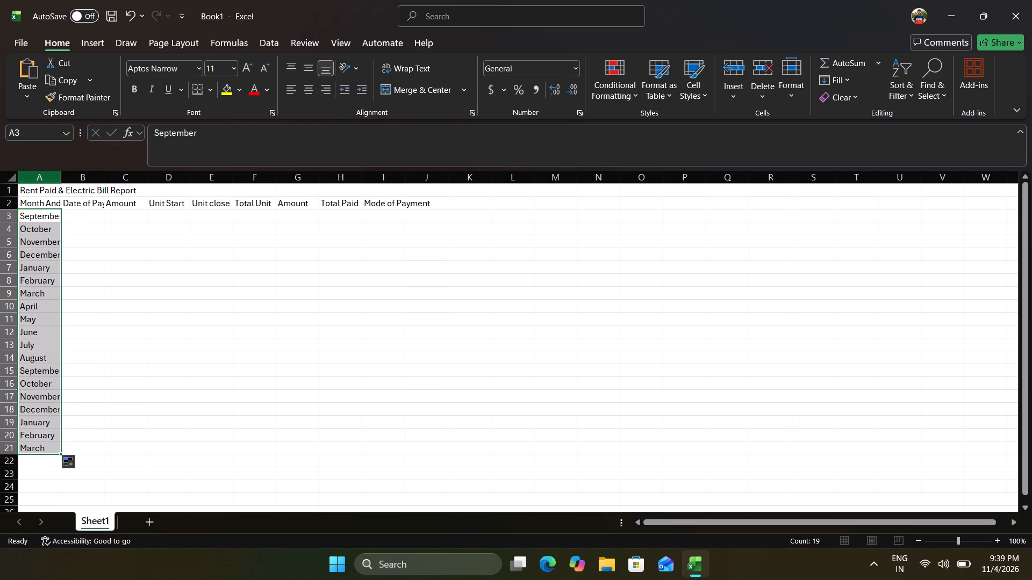
{"action": "scroll", "coordinate": [62, 378], "scroll_direction": "down", "scroll_amount": 2}
{"action": "scroll", "coordinate": [62, 378], "scroll_direction": "up", "scroll_amount": 3}
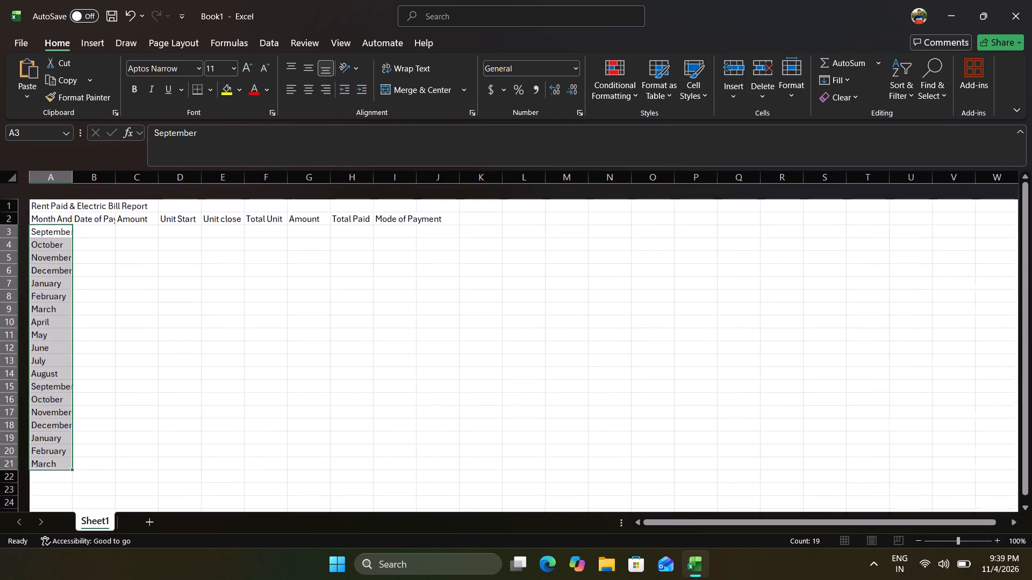
{"action": "scroll", "coordinate": [62, 378], "scroll_direction": "down", "scroll_amount": 2}
{"action": "left_click_drag", "start_coordinate": [61, 352], "coordinate": [61, 503]}
{"action": "scroll", "coordinate": [61, 503], "scroll_direction": "down", "scroll_amount": 1}
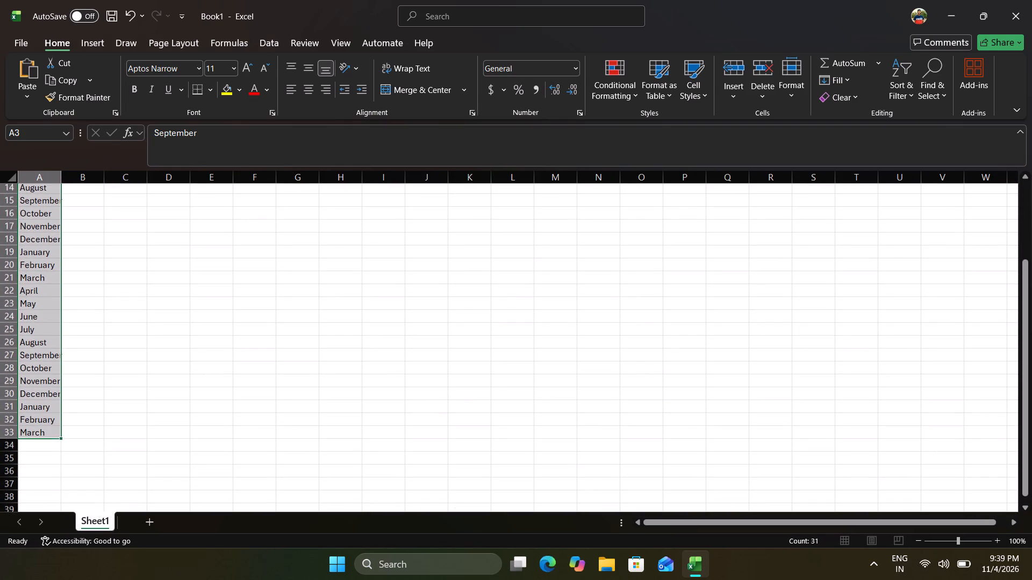
{"action": "scroll", "coordinate": [61, 503], "scroll_direction": "down", "scroll_amount": 1}
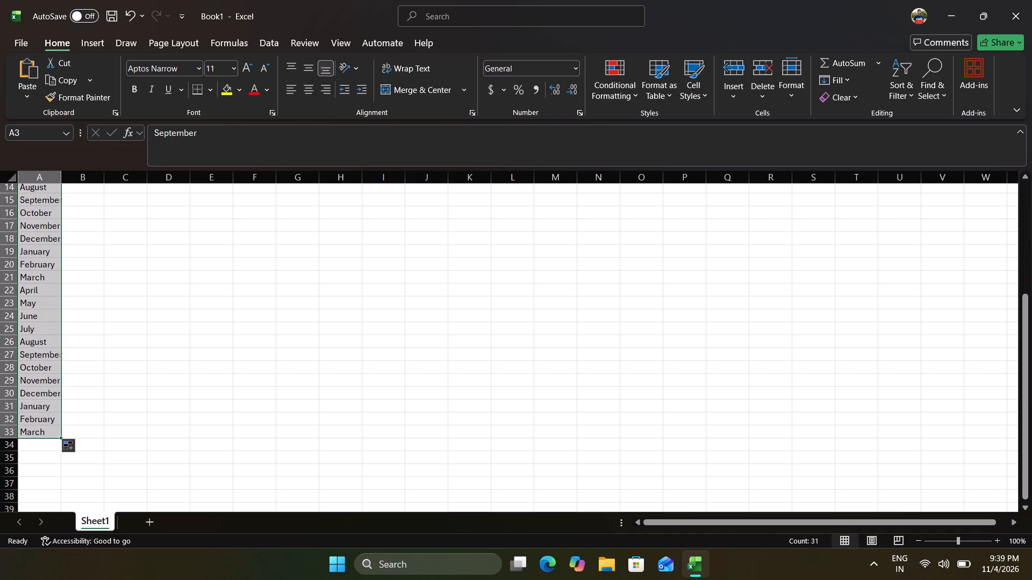
{"action": "left_click_drag", "start_coordinate": [62, 437], "coordinate": [63, 494]}
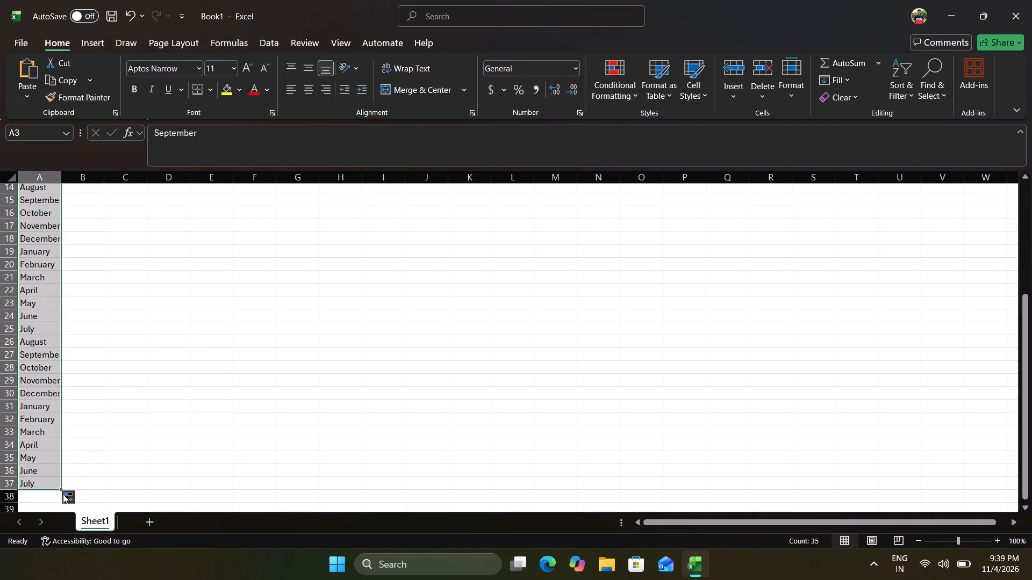
{"action": "scroll", "coordinate": [103, 281], "scroll_direction": "up", "scroll_amount": 2}
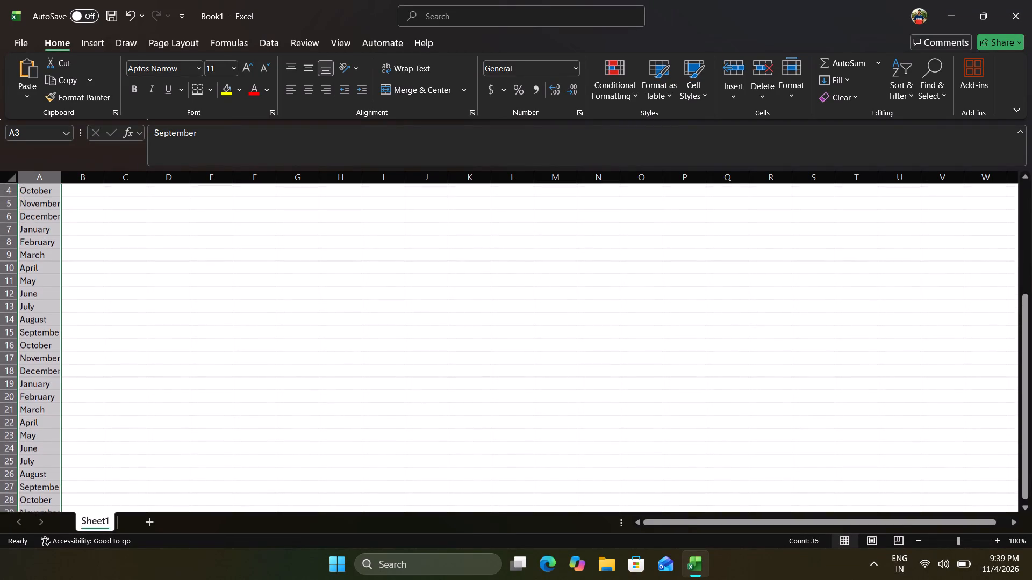
{"action": "scroll", "coordinate": [103, 281], "scroll_direction": "up", "scroll_amount": 2}
{"action": "scroll", "coordinate": [103, 281], "scroll_direction": "down", "scroll_amount": 3}
{"action": "scroll", "coordinate": [103, 281], "scroll_direction": "up", "scroll_amount": 1}
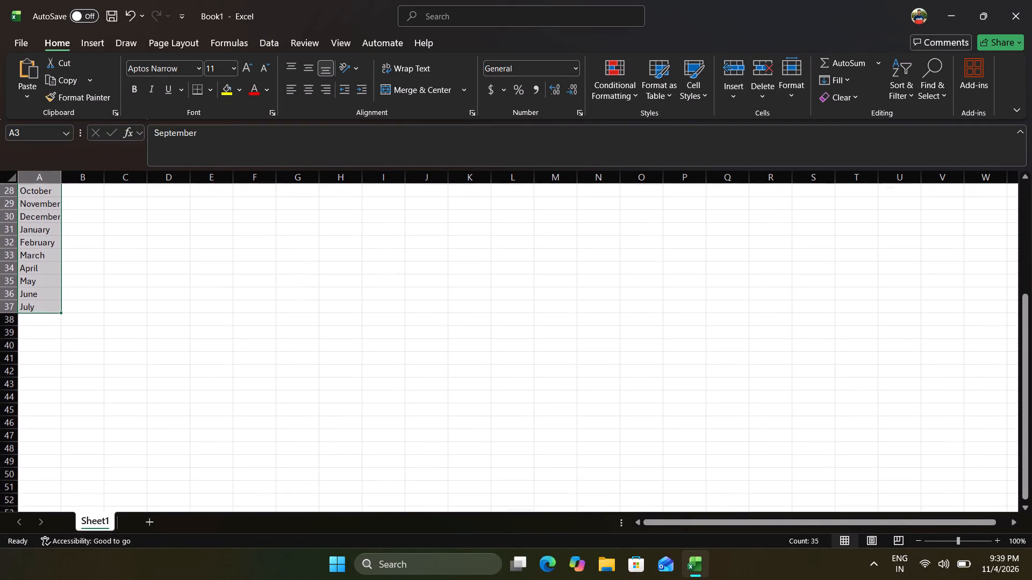
{"action": "scroll", "coordinate": [103, 281], "scroll_direction": "up", "scroll_amount": 6}
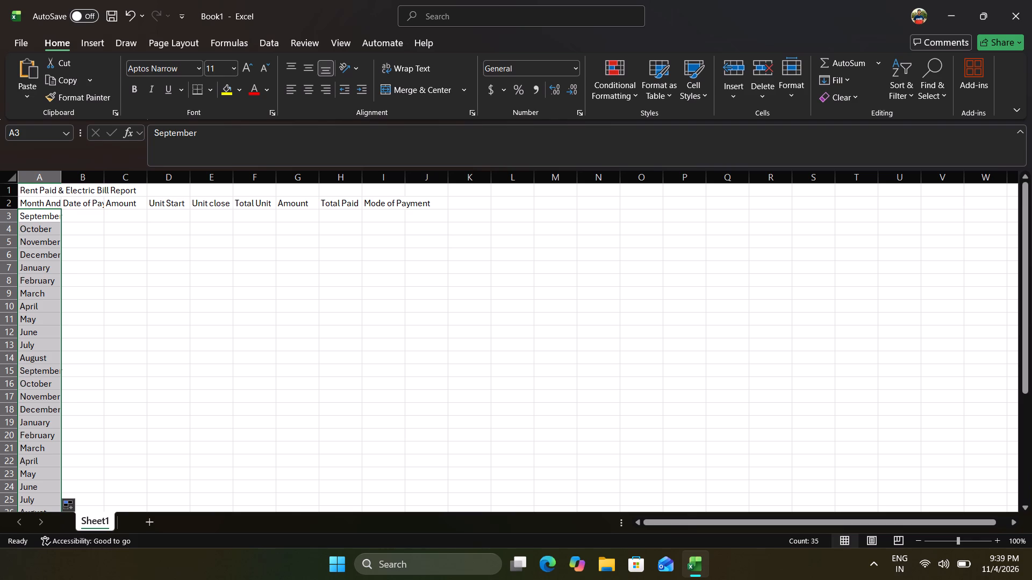
Add the year to the first month in cell A3 so it reads "September 2024".
{"action": "left_click", "coordinate": [55, 215]}
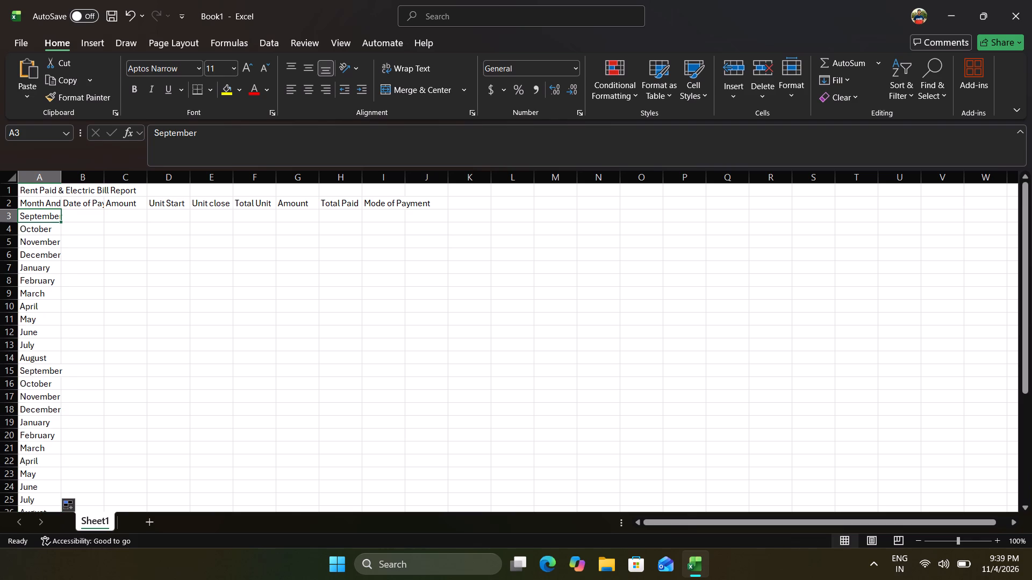
{"action": "left_click", "coordinate": [56, 216]}
{"action": "left_click", "coordinate": [205, 130]}
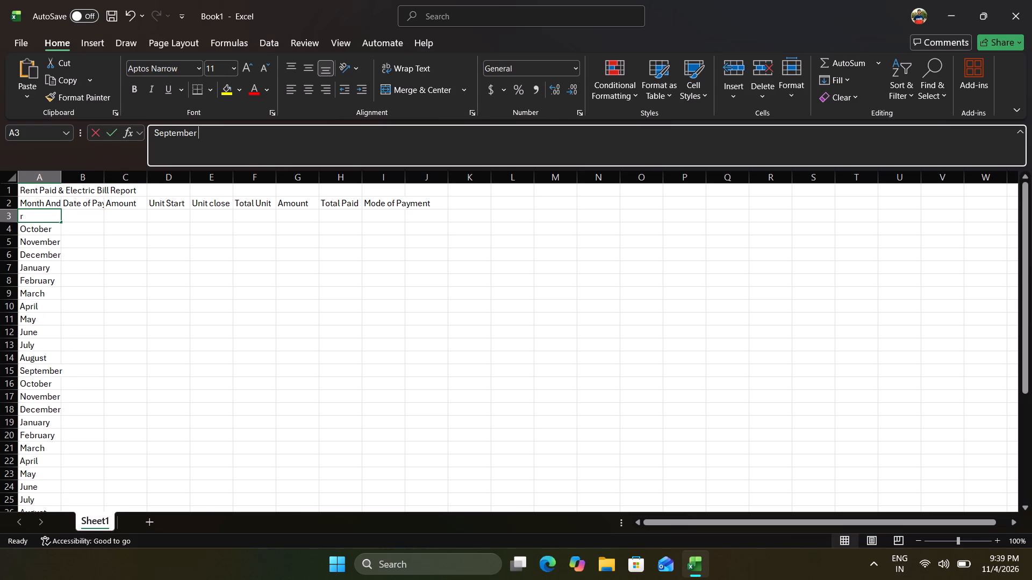
{"action": "type", "text": "2024"}
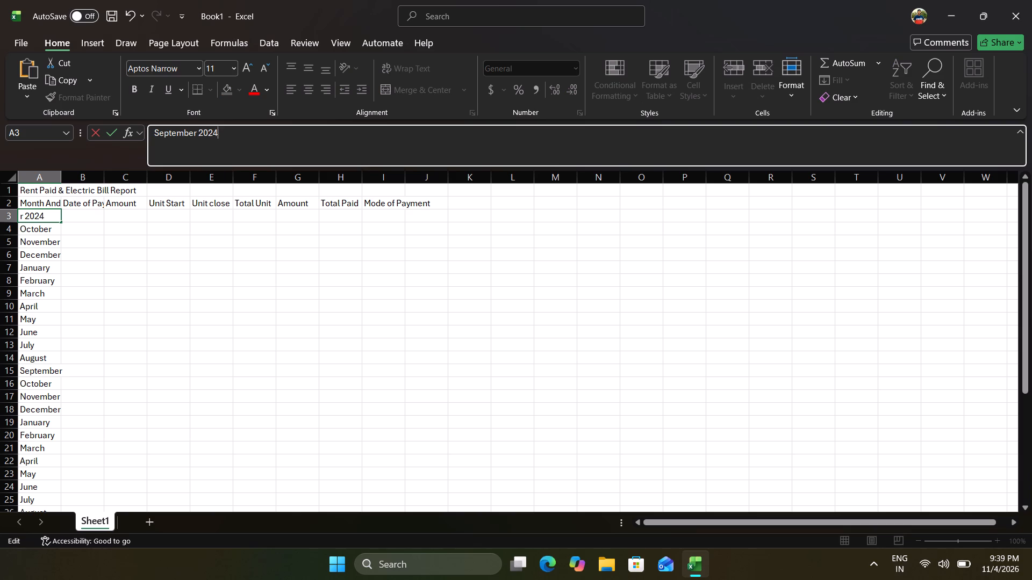
Fill the dated month series from A3 down column A through Nov-26 in A29, replacing the plain month names.
{"action": "left_click_drag", "start_coordinate": [61, 222], "coordinate": [61, 246]}
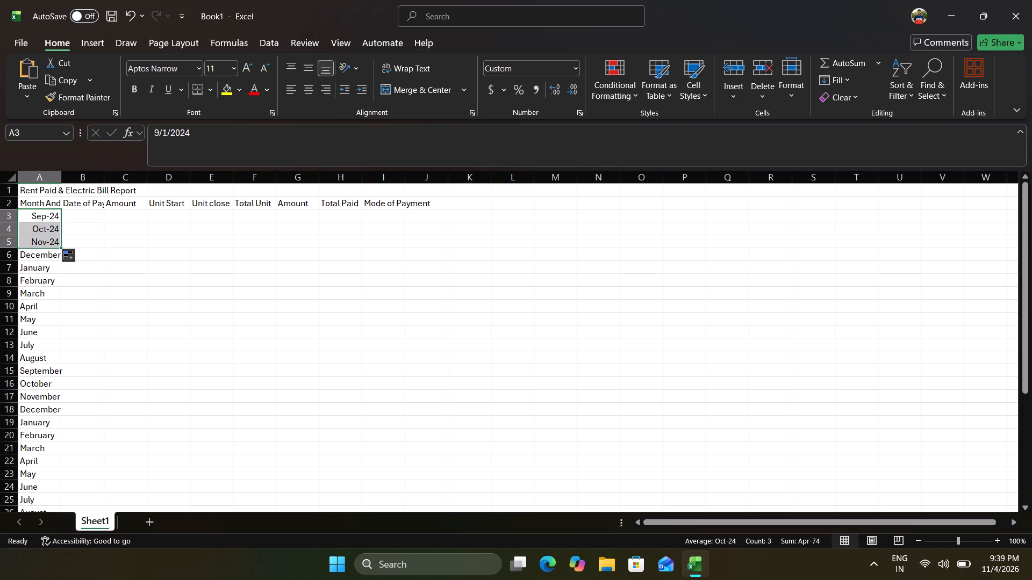
{"action": "left_click_drag", "start_coordinate": [61, 250], "coordinate": [61, 307]}
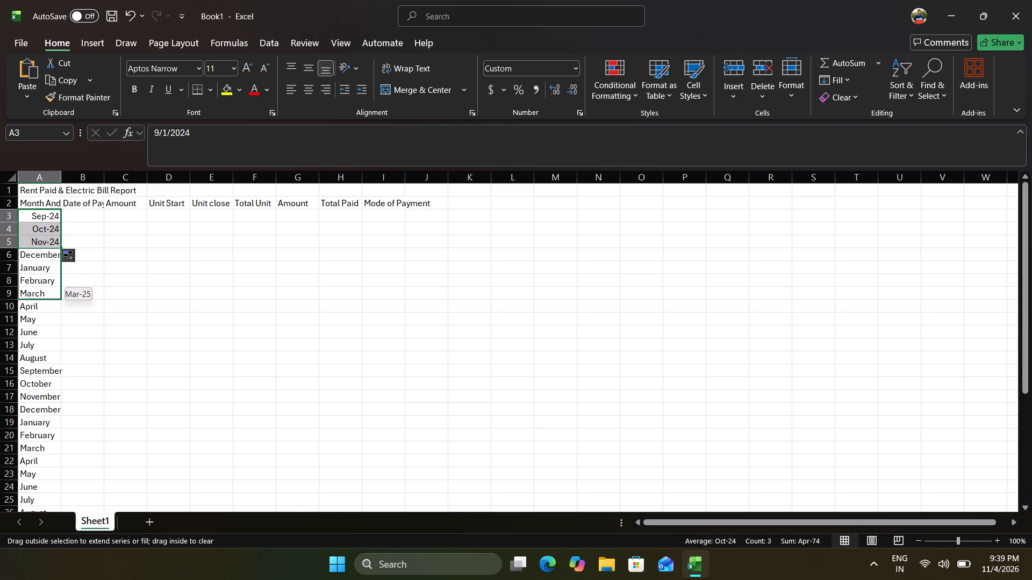
{"action": "left_click_drag", "start_coordinate": [61, 307], "coordinate": [63, 482]}
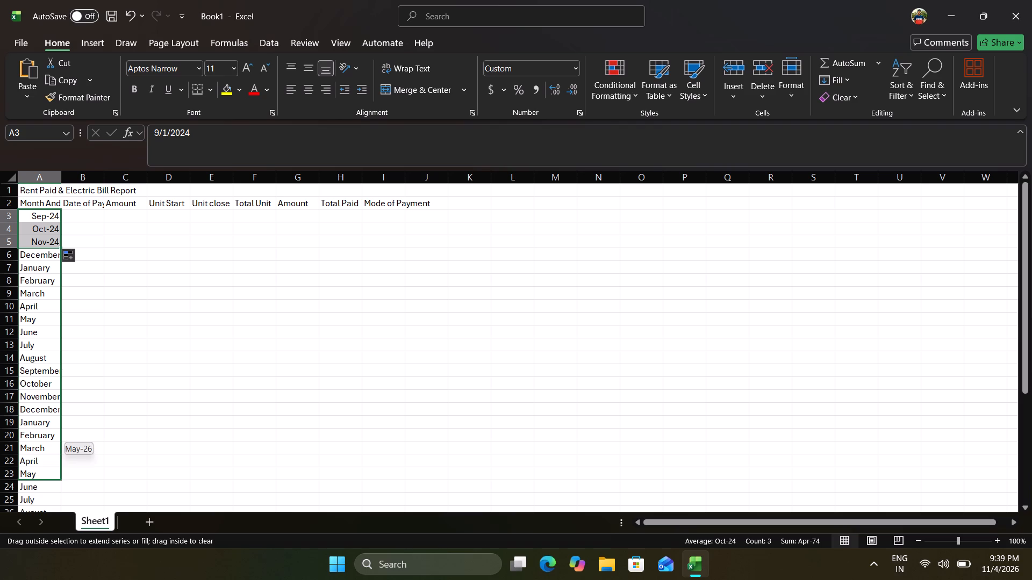
{"action": "left_click_drag", "start_coordinate": [63, 482], "coordinate": [62, 500]}
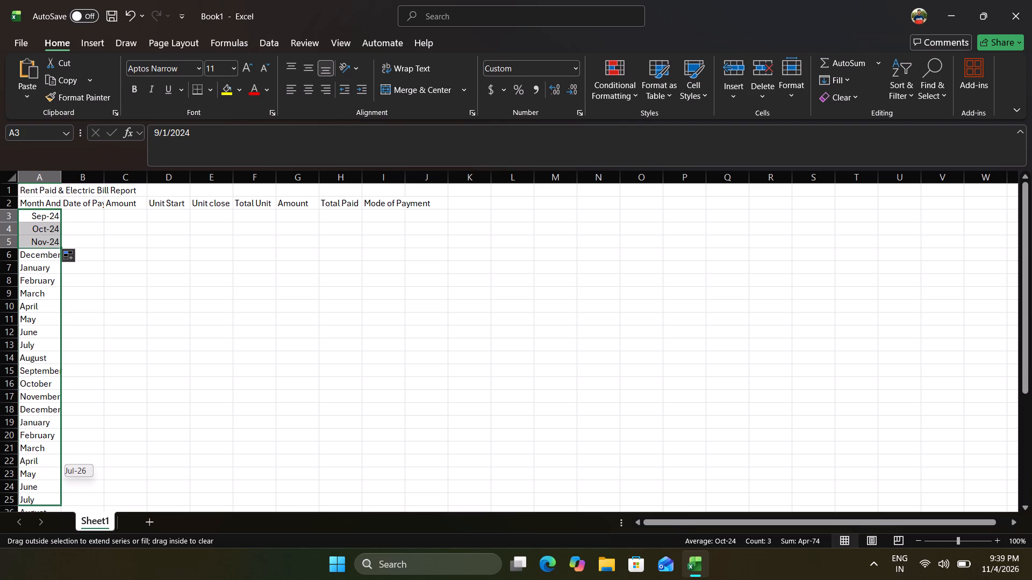
{"action": "left_click_drag", "start_coordinate": [62, 500], "coordinate": [63, 499]}
{"action": "scroll", "coordinate": [90, 439], "scroll_direction": "down", "scroll_amount": 1}
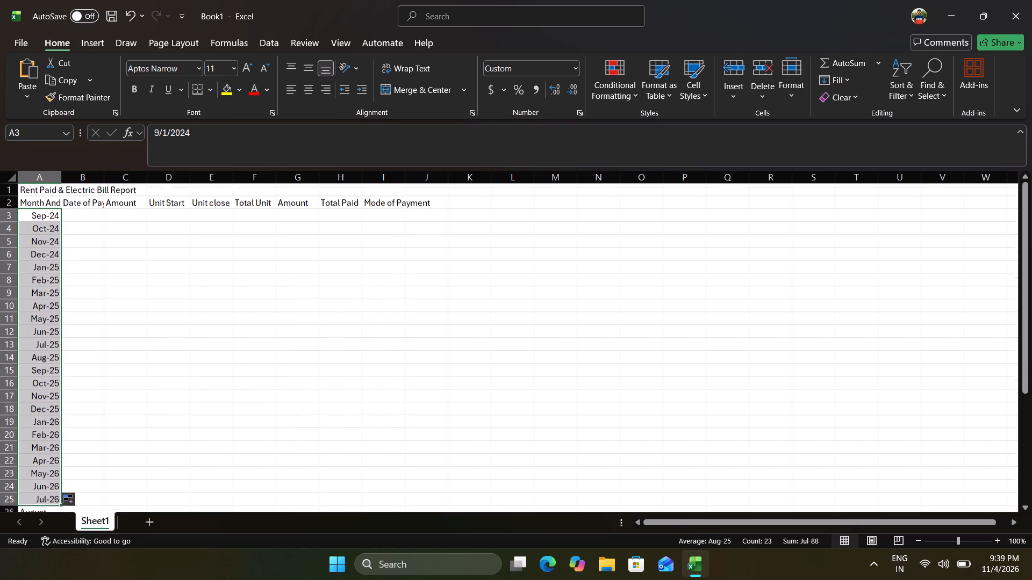
{"action": "scroll", "coordinate": [90, 439], "scroll_direction": "down", "scroll_amount": 1}
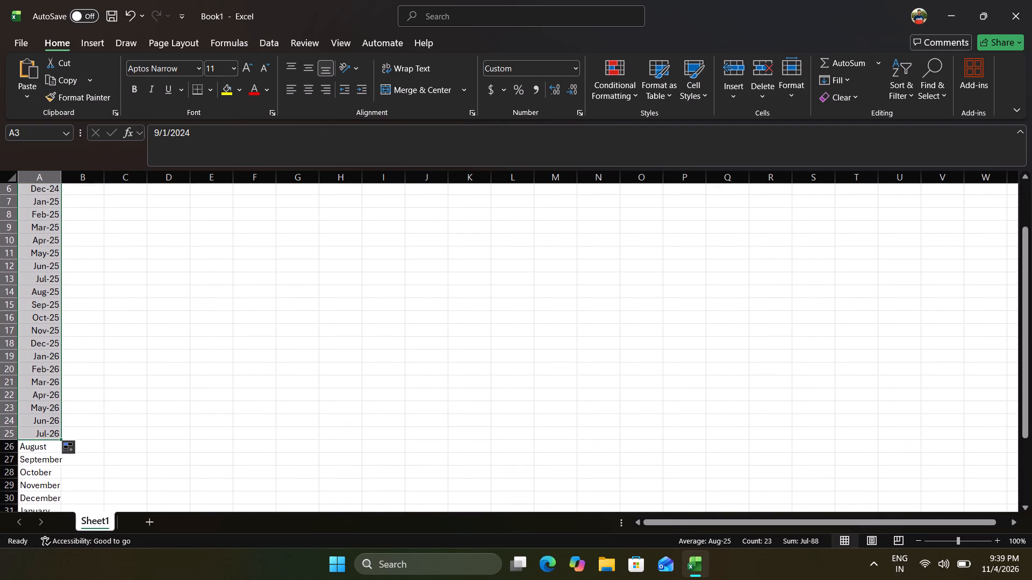
{"action": "left_click_drag", "start_coordinate": [62, 440], "coordinate": [62, 453]}
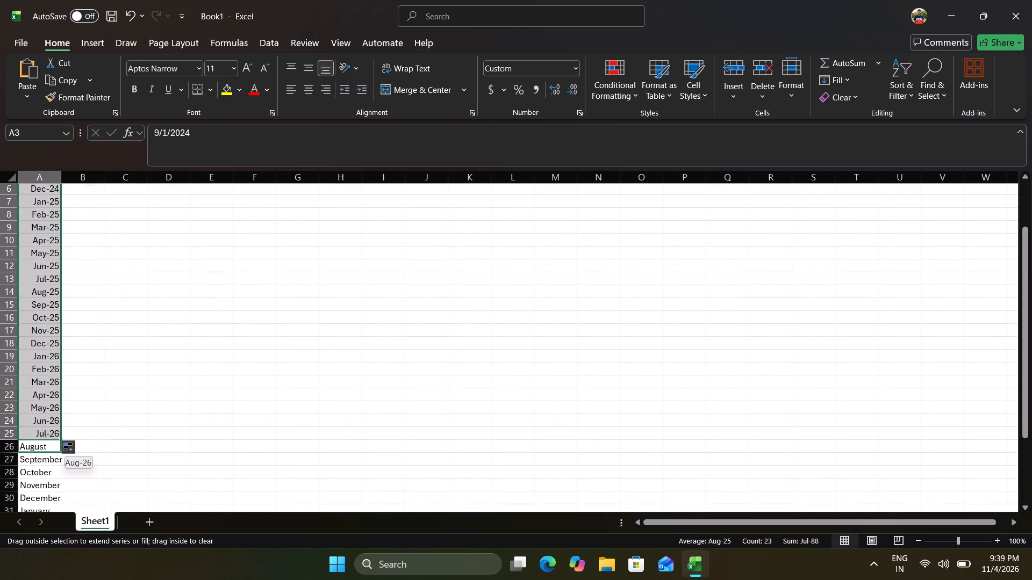
{"action": "left_click_drag", "start_coordinate": [62, 453], "coordinate": [62, 452]}
{"action": "left_click_drag", "start_coordinate": [62, 452], "coordinate": [62, 461]}
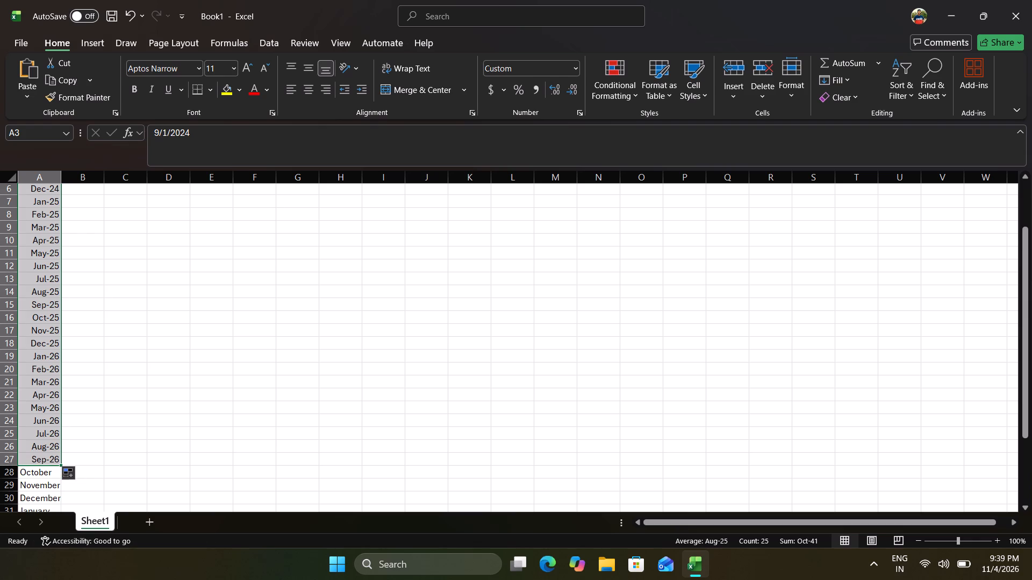
{"action": "left_click_drag", "start_coordinate": [63, 466], "coordinate": [63, 480]}
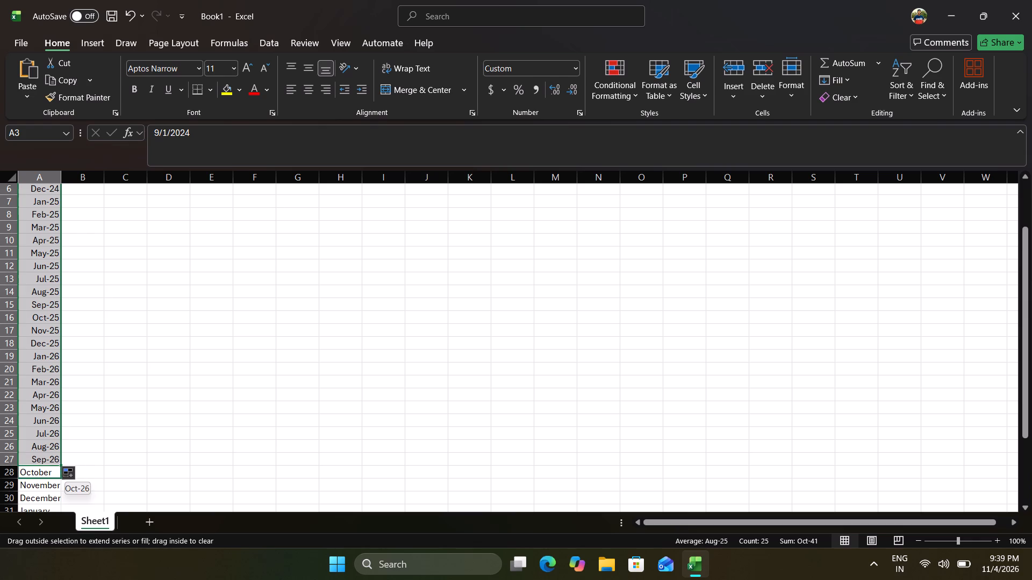
{"action": "left_click_drag", "start_coordinate": [63, 480], "coordinate": [70, 520]}
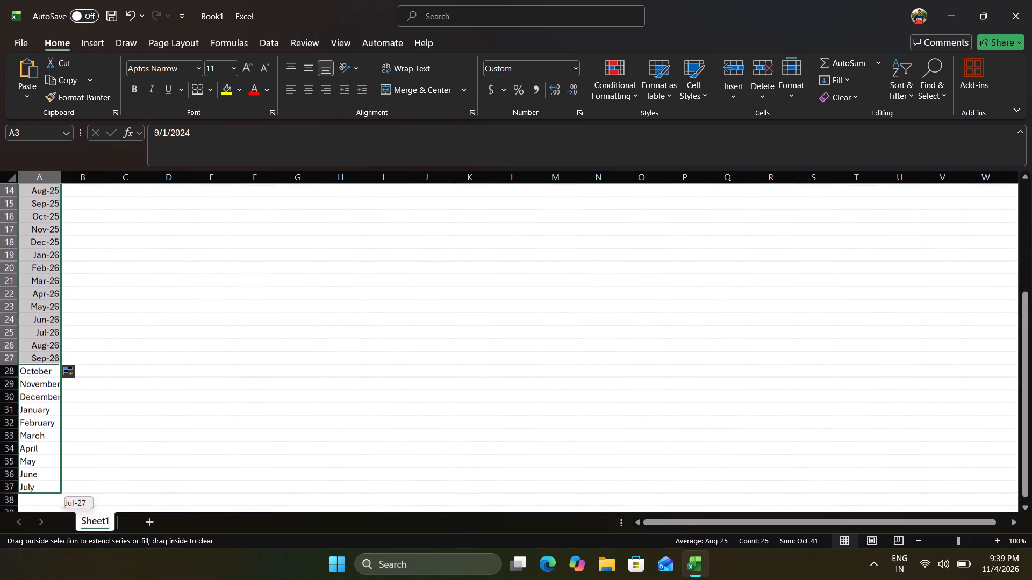
{"action": "left_click_drag", "start_coordinate": [70, 520], "coordinate": [74, 398]}
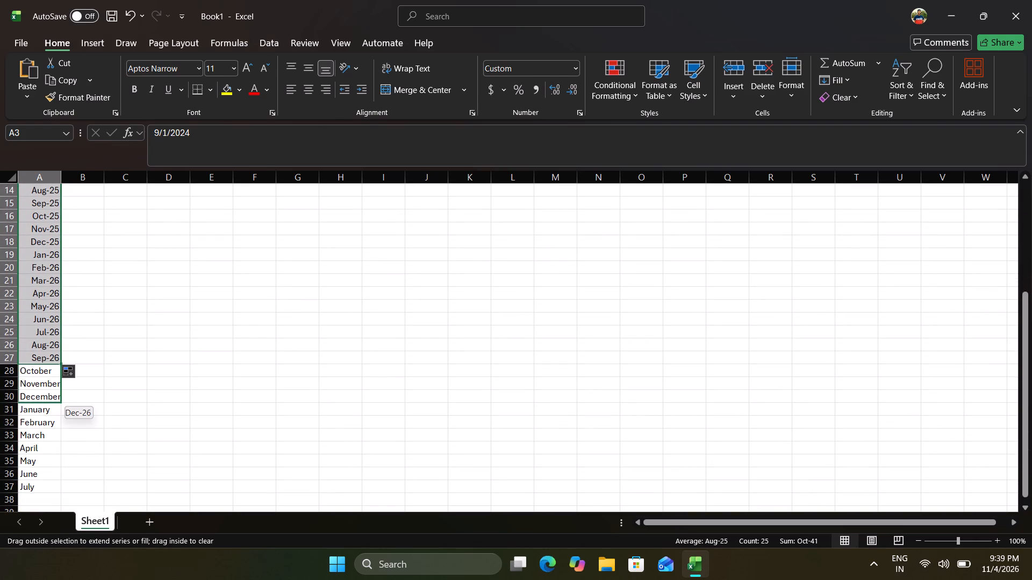
{"action": "left_click_drag", "start_coordinate": [74, 398], "coordinate": [74, 391]}
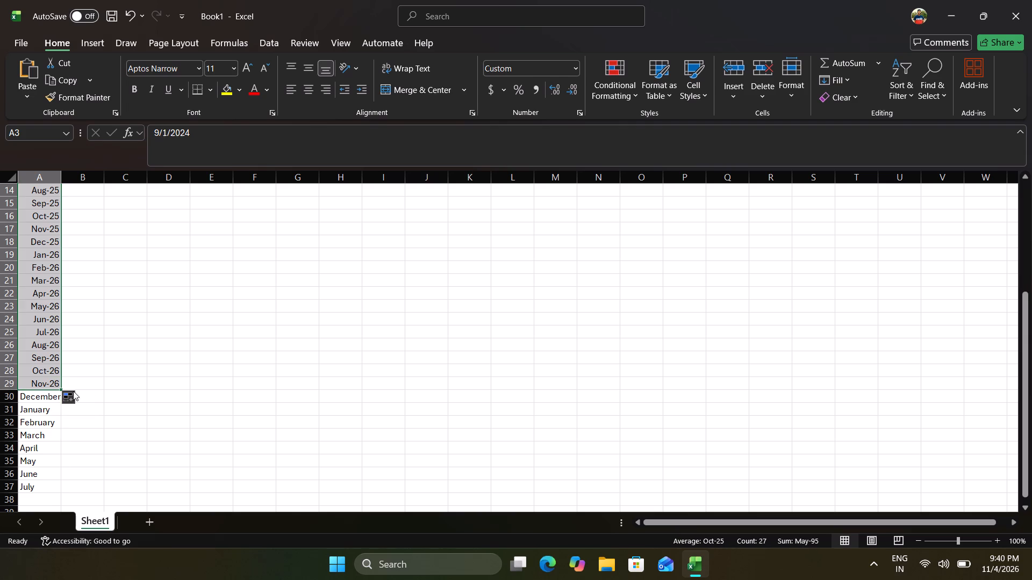
Blank out the leftover plain month names in cells A30 through A37 by replacing each with a space.
{"action": "left_click", "coordinate": [51, 398]}
{"action": "key", "text": "space"}
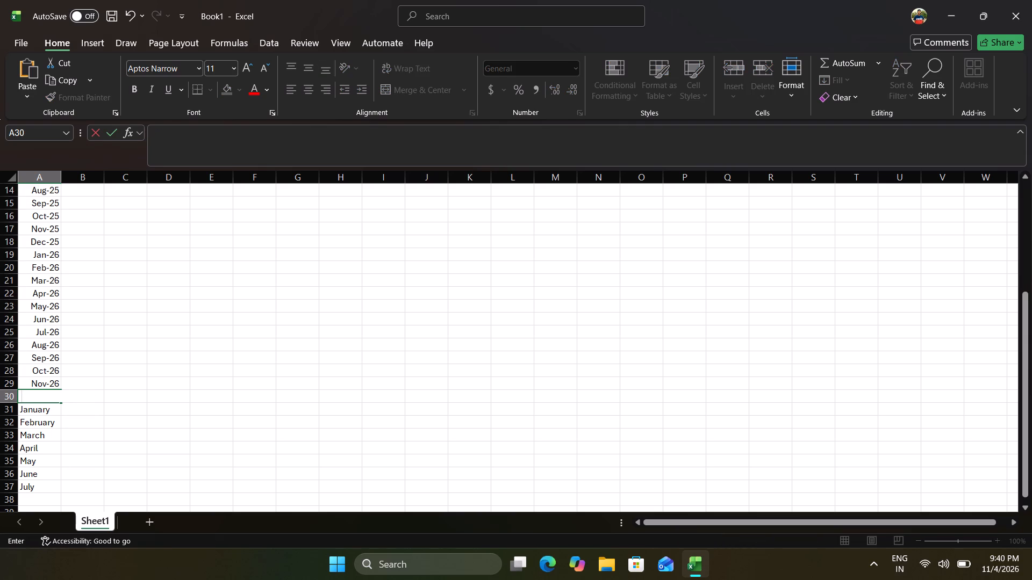
{"action": "key", "text": "Down"}
{"action": "key", "text": "space"}
{"action": "key", "text": "Down"}
{"action": "key", "text": "space"}
{"action": "key", "text": "Down"}
{"action": "key", "text": "space"}
{"action": "key", "text": "Down"}
{"action": "key", "text": "space"}
{"action": "key", "text": "Down"}
{"action": "key", "text": "space"}
{"action": "key", "text": "Down"}
{"action": "key", "text": "space"}
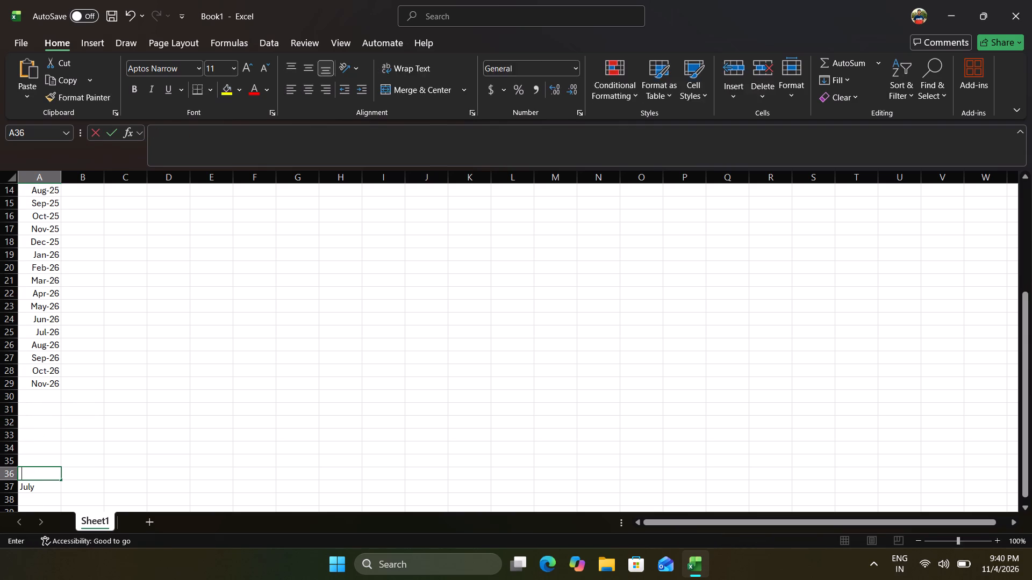
{"action": "key", "text": "Down"}
{"action": "key", "text": "space"}
{"action": "scroll", "coordinate": [109, 372], "scroll_direction": "up", "scroll_amount": 1}
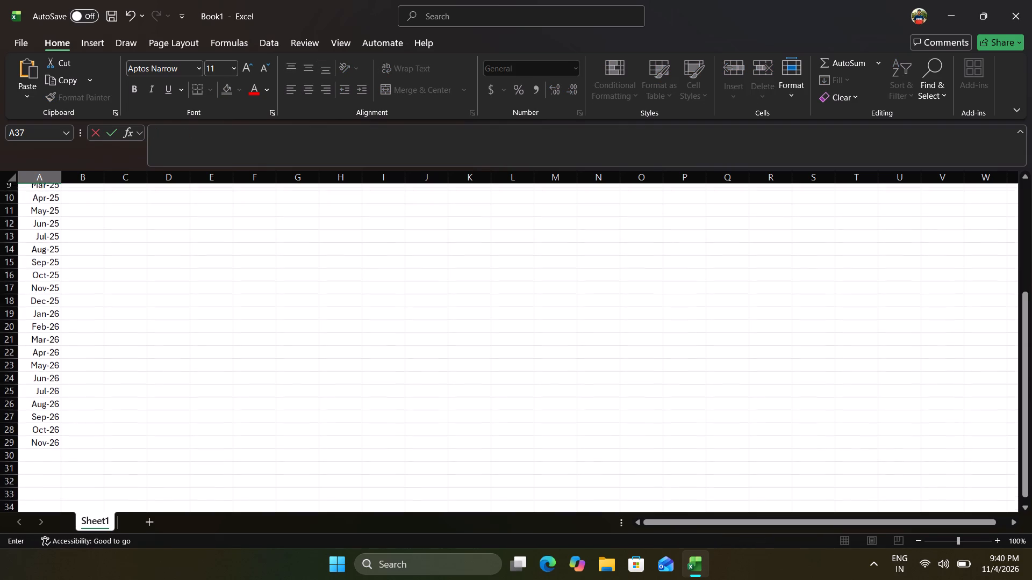
{"action": "scroll", "coordinate": [109, 372], "scroll_direction": "up", "scroll_amount": 1}
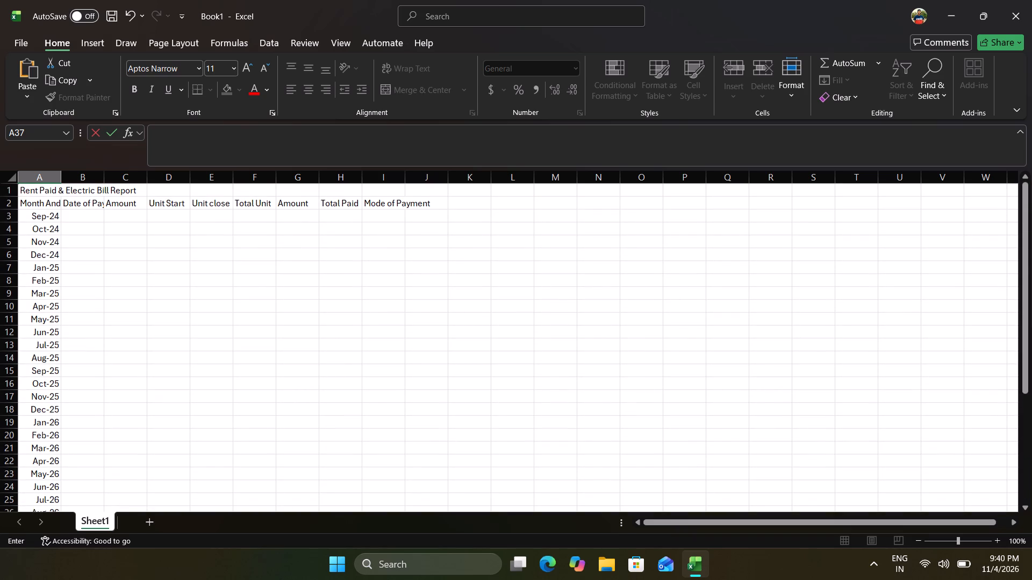
{"action": "left_click", "coordinate": [60, 229]}
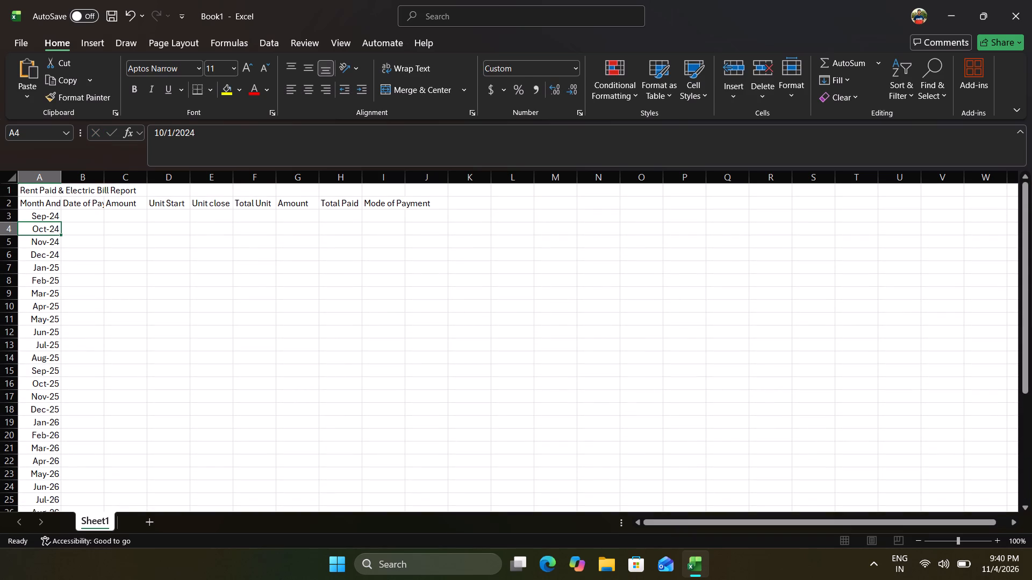
Widen columns A, B and C so the Month And Year and Date of Payment headers fit and the rent Amount column has extra room.
{"action": "left_click_drag", "start_coordinate": [61, 178], "coordinate": [88, 180]}
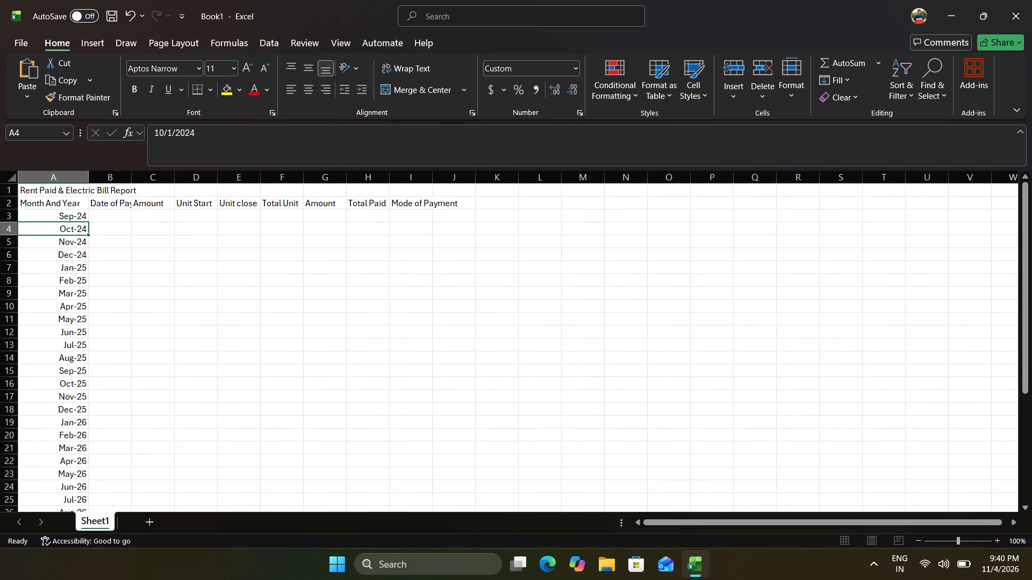
{"action": "left_click", "coordinate": [112, 215]}
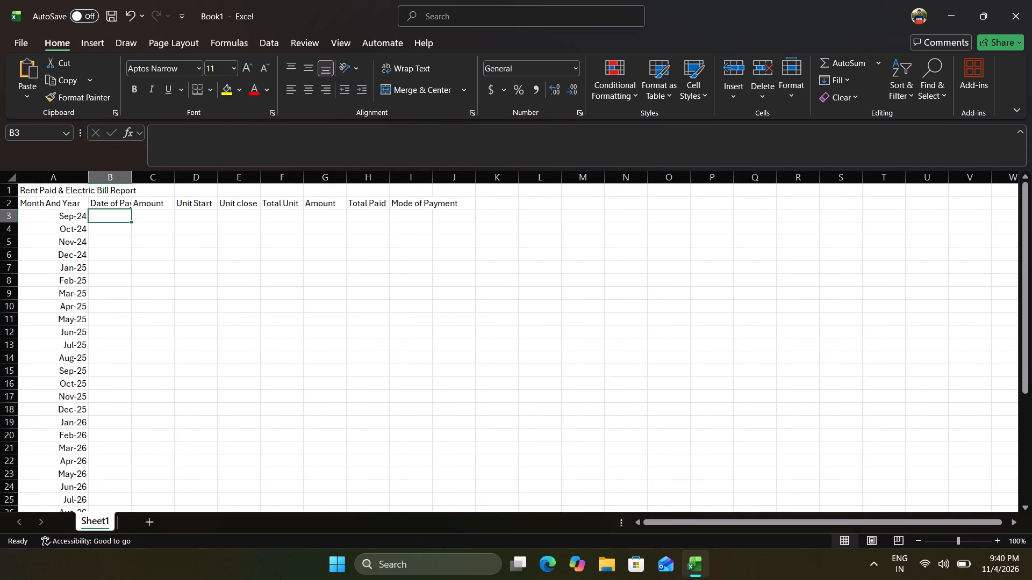
{"action": "left_click_drag", "start_coordinate": [132, 176], "coordinate": [154, 182]}
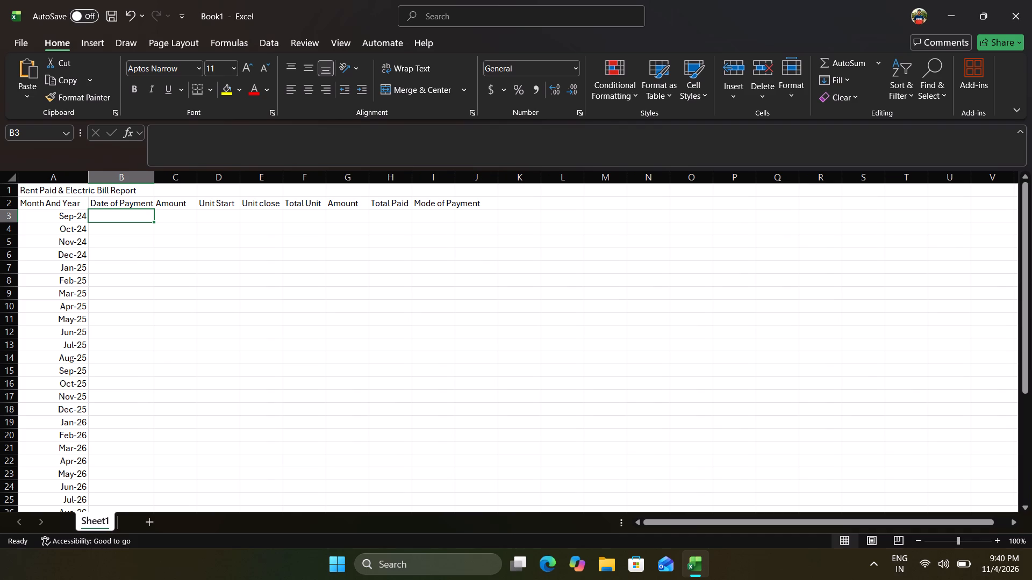
{"action": "left_click_drag", "start_coordinate": [196, 181], "coordinate": [217, 185]}
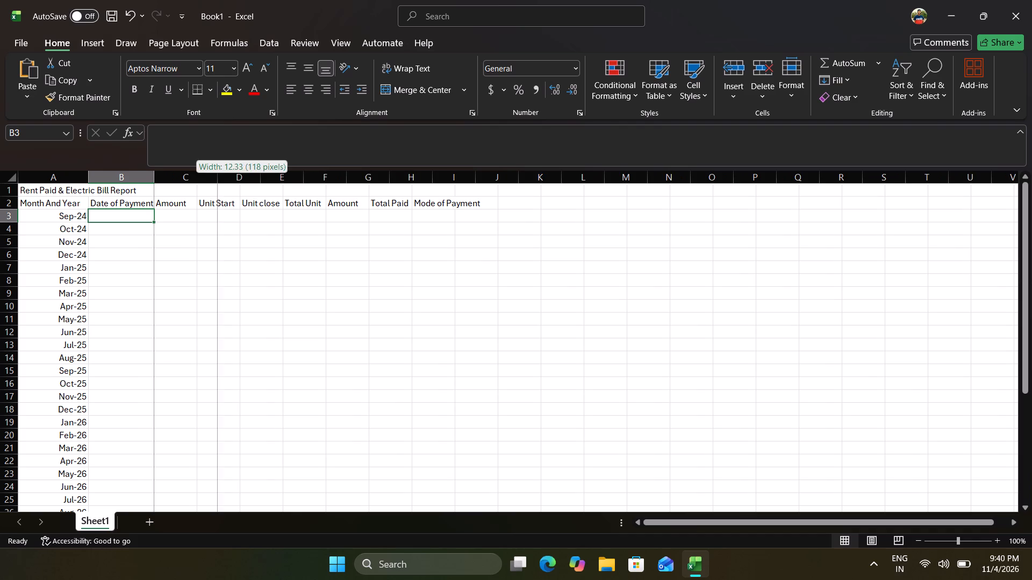
{"action": "left_click_drag", "start_coordinate": [217, 185], "coordinate": [219, 184]}
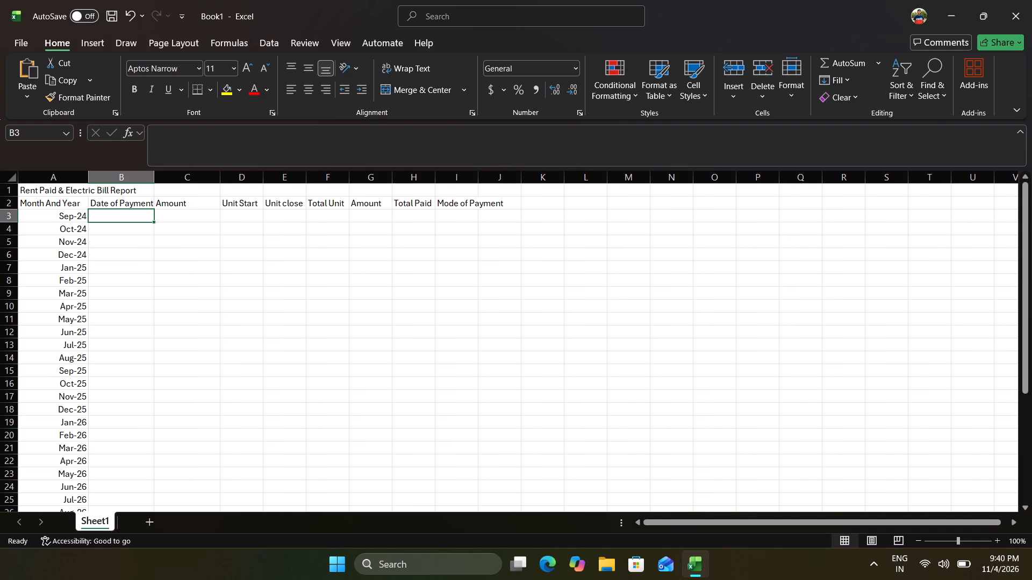
Enter a rent amount of 4000 in C3 and fill it down column C through the Nov-26 row, C29.
{"action": "left_click", "coordinate": [173, 221]}
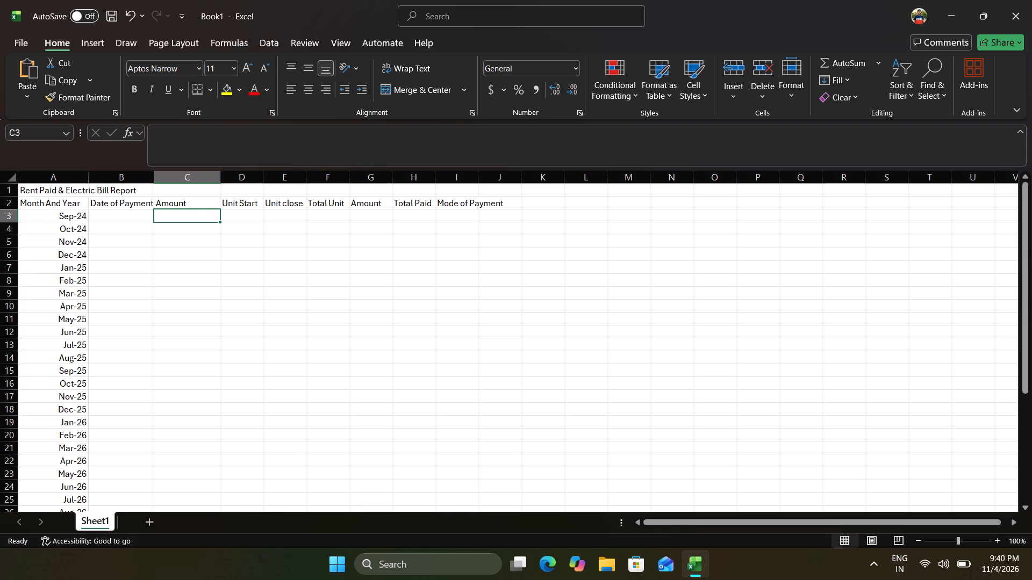
{"action": "type", "text": "Rs"}
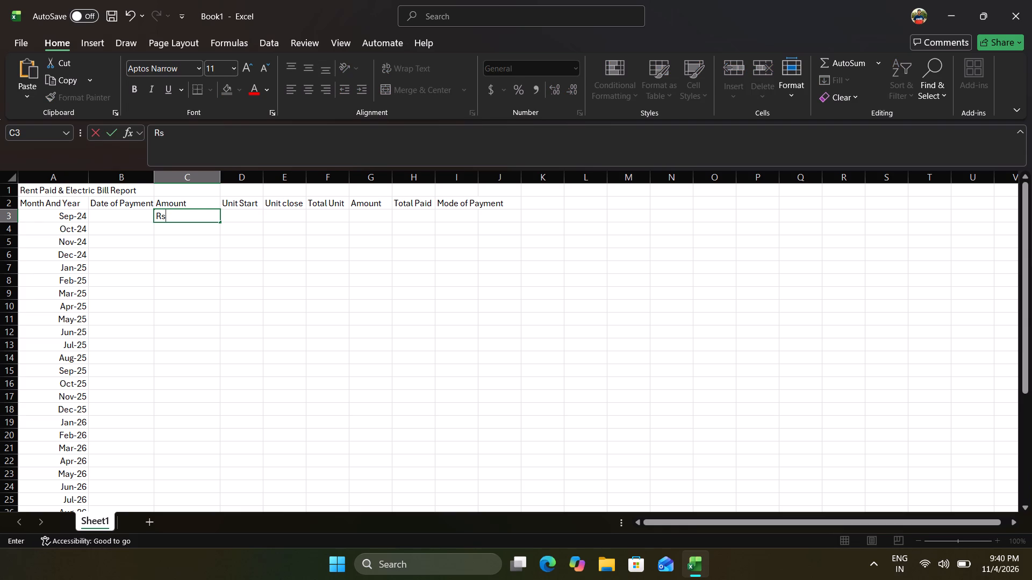
{"action": "key", "text": "BackSpace"}
{"action": "key", "text": "BackSpace"}
{"action": "type", "text": "4000"}
{"action": "scroll", "coordinate": [208, 260], "scroll_direction": "right", "scroll_amount": 1}
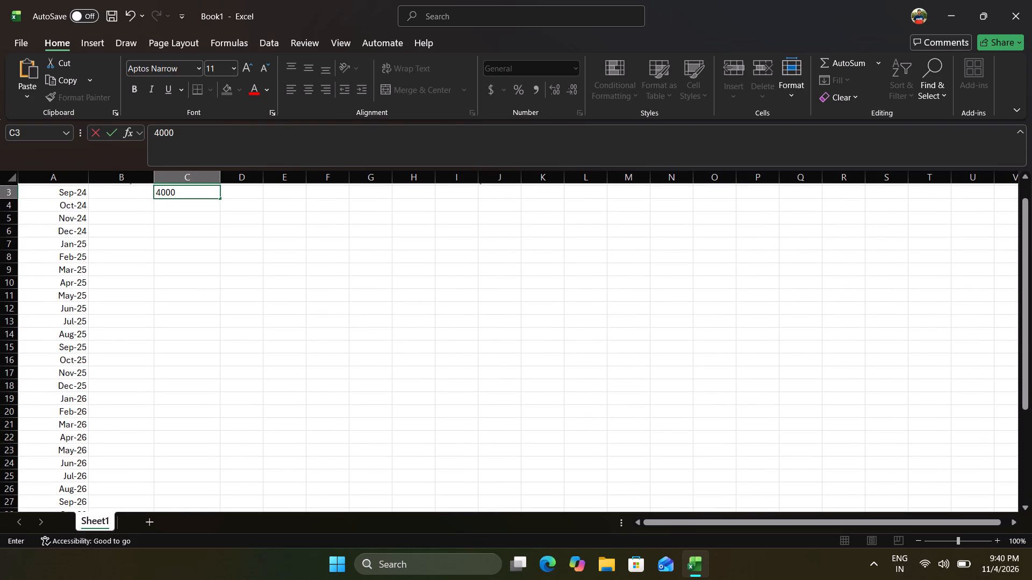
{"action": "left_click_drag", "start_coordinate": [220, 198], "coordinate": [187, 488]}
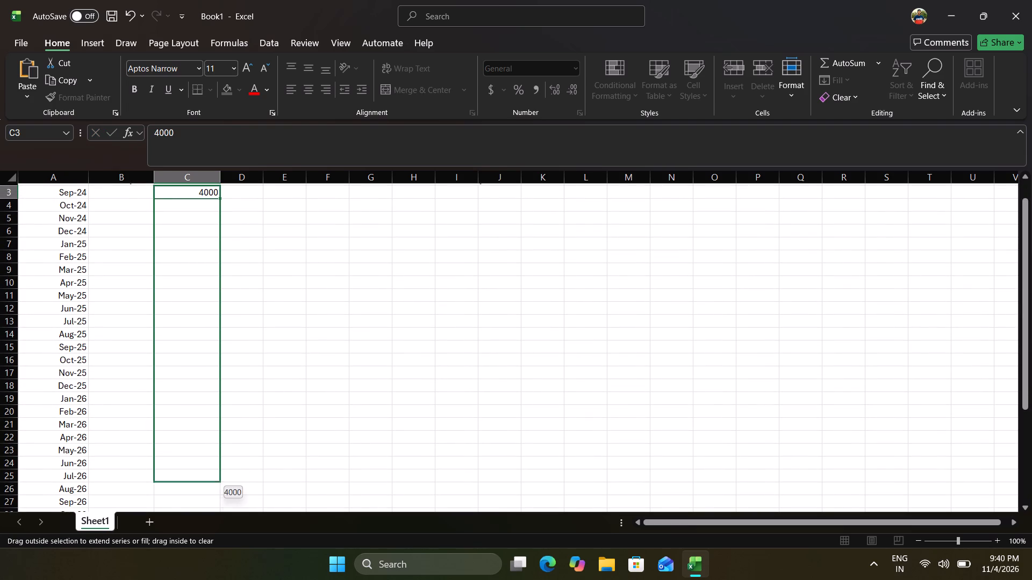
{"action": "left_click_drag", "start_coordinate": [187, 488], "coordinate": [164, 416]}
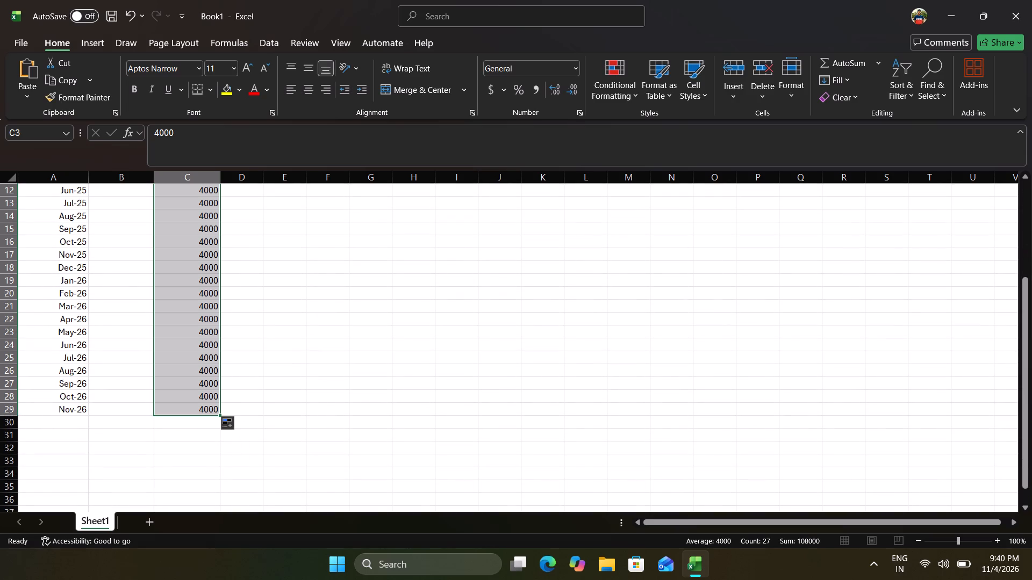
Narrow the rent Amount column C closer to its values and slightly widen the Date of Payment column B.
{"action": "scroll", "coordinate": [230, 302], "scroll_direction": "up", "scroll_amount": 3}
{"action": "scroll", "coordinate": [230, 302], "scroll_direction": "down", "scroll_amount": 1}
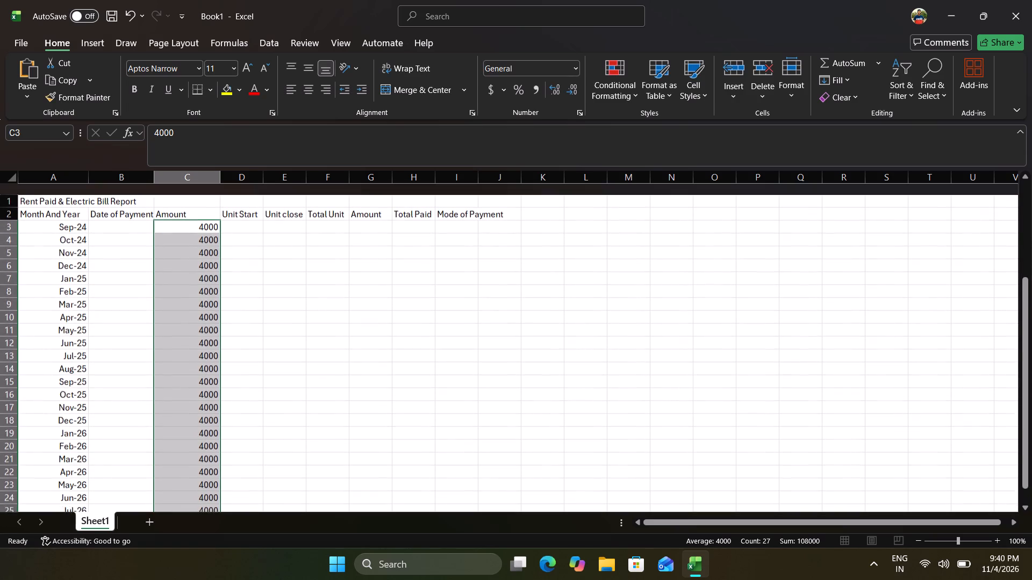
{"action": "left_click", "coordinate": [319, 215]}
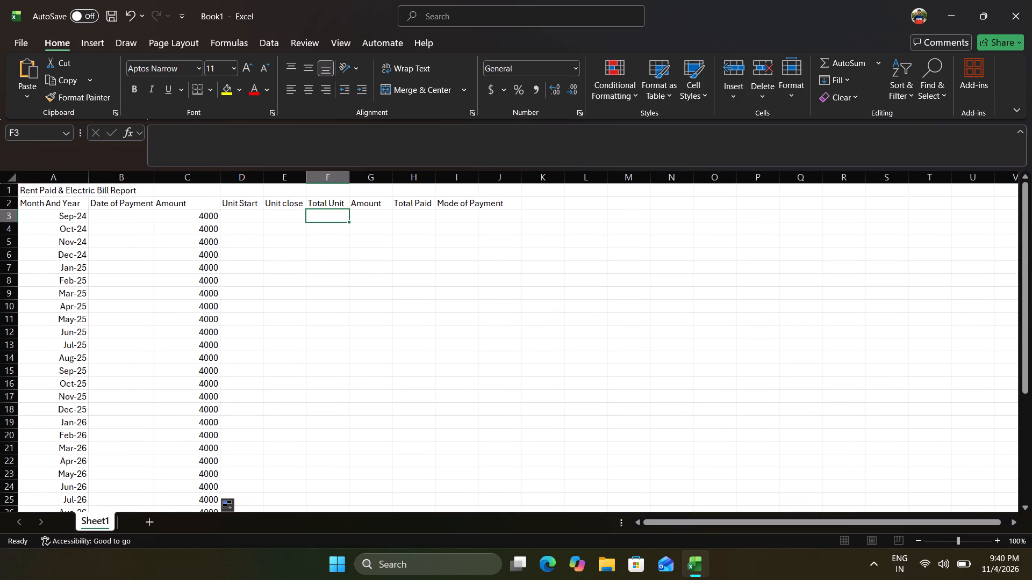
{"action": "left_click_drag", "start_coordinate": [220, 178], "coordinate": [199, 182]}
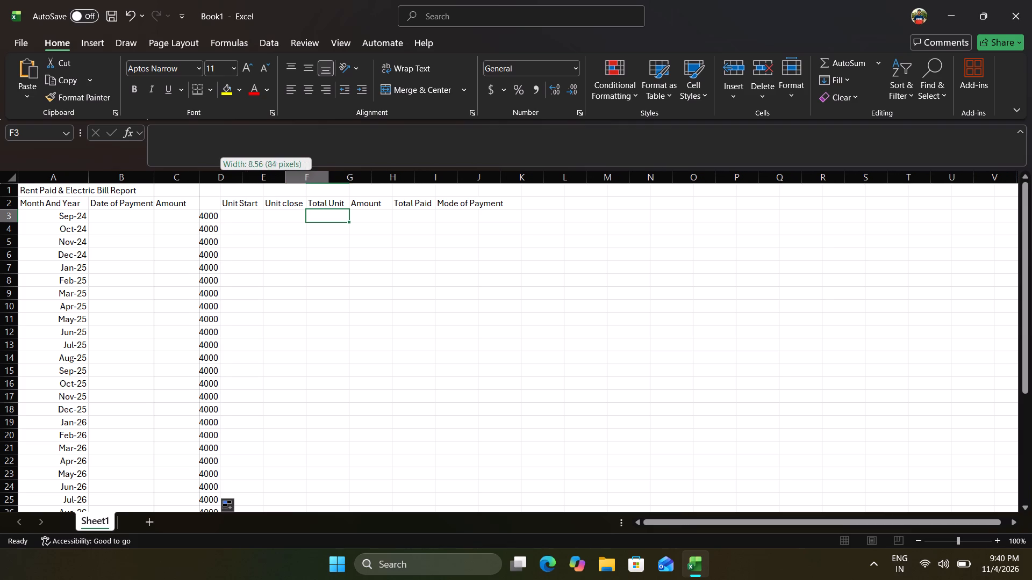
{"action": "left_click_drag", "start_coordinate": [199, 182], "coordinate": [199, 181]}
{"action": "left_click_drag", "start_coordinate": [199, 181], "coordinate": [193, 179]}
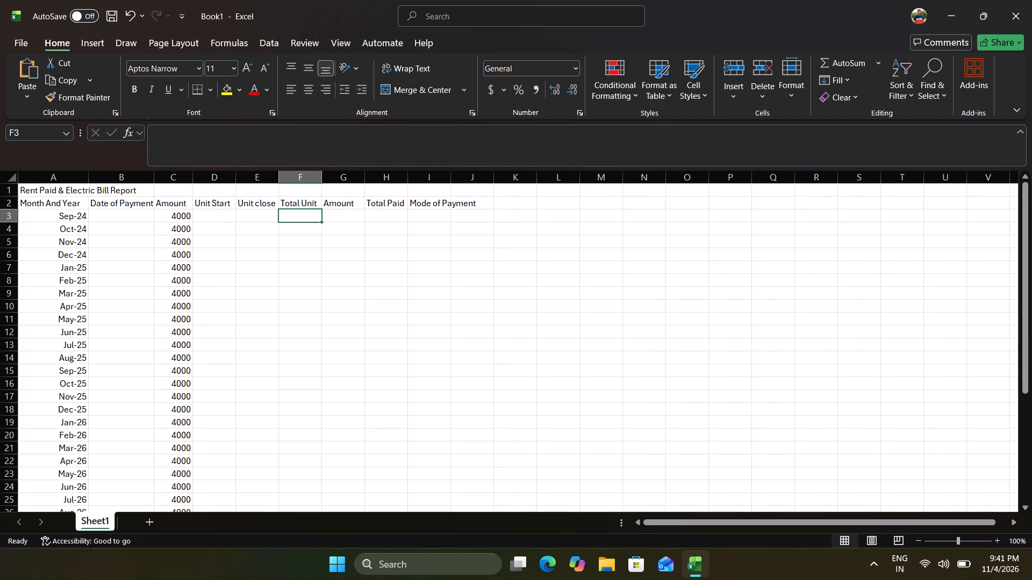
{"action": "left_click", "coordinate": [155, 177]}
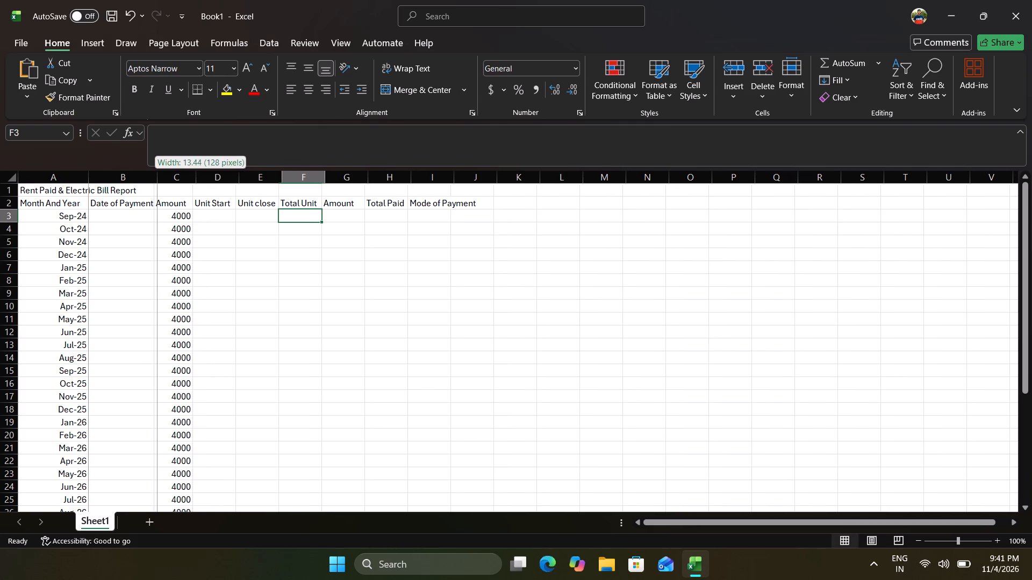
{"action": "left_click", "coordinate": [197, 180]}
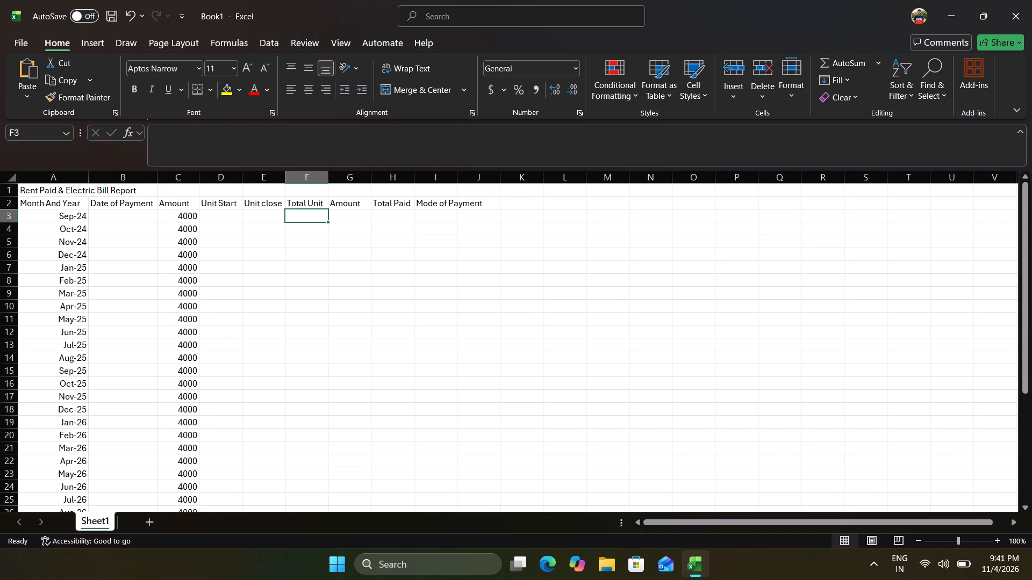
Enter "Online" as the Mode of Payment in I3 and fill it down column I through I29.
{"action": "left_click", "coordinate": [354, 216]}
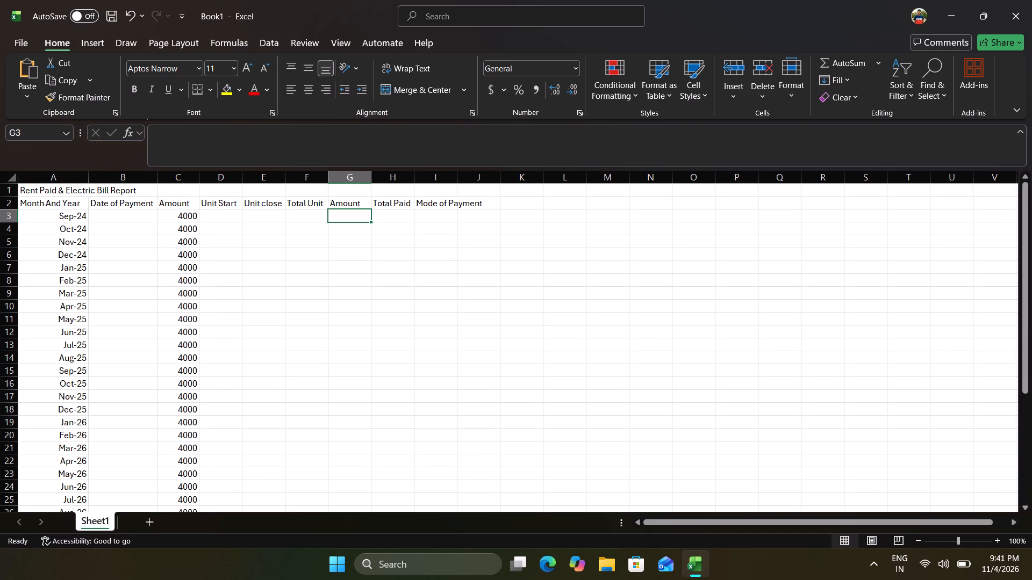
{"action": "left_click", "coordinate": [397, 218]}
{"action": "left_click", "coordinate": [450, 218]}
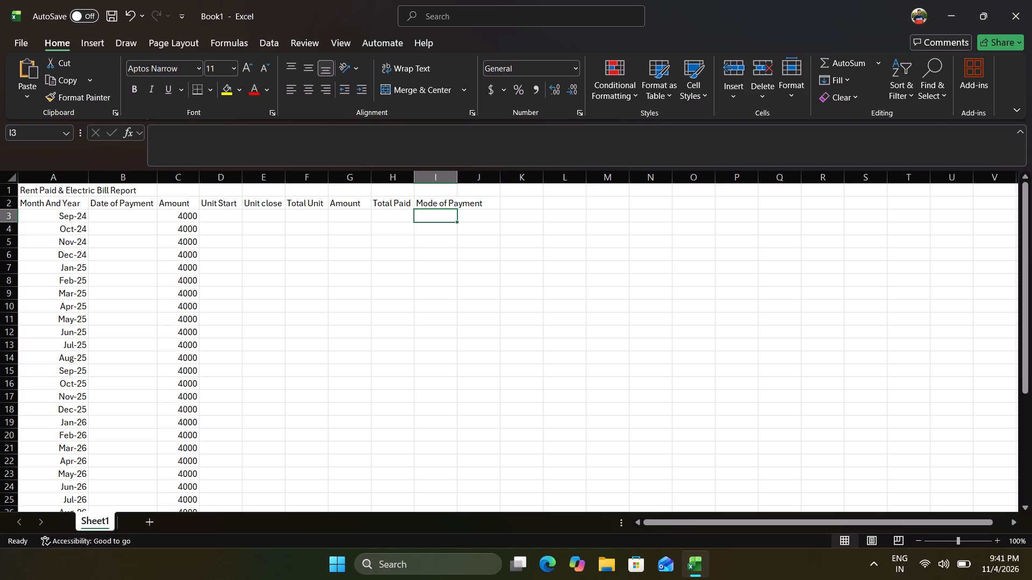
{"action": "key", "text": "shift+o"}
{"action": "type", "text": "nline"}
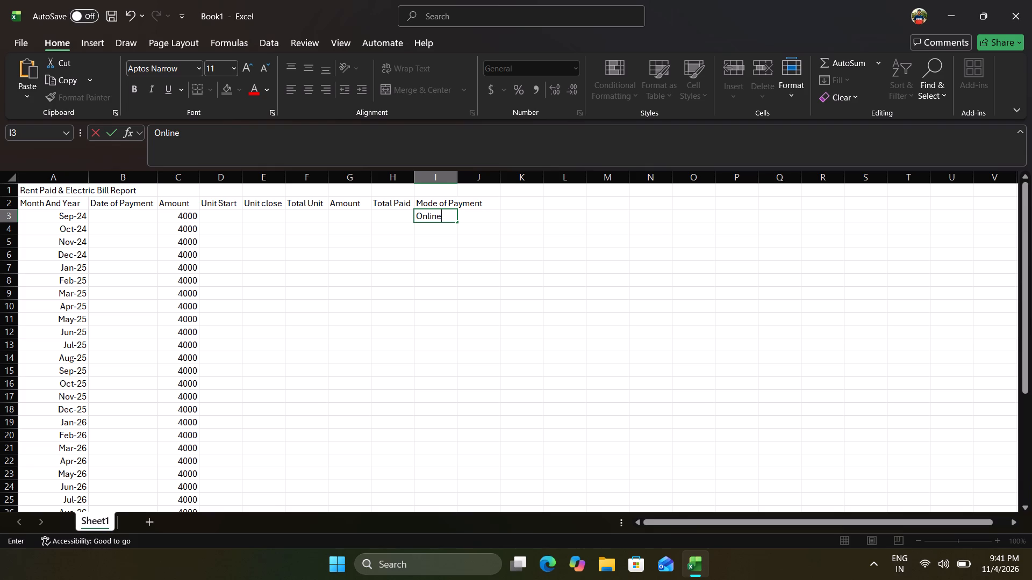
{"action": "left_click_drag", "start_coordinate": [457, 222], "coordinate": [467, 503]}
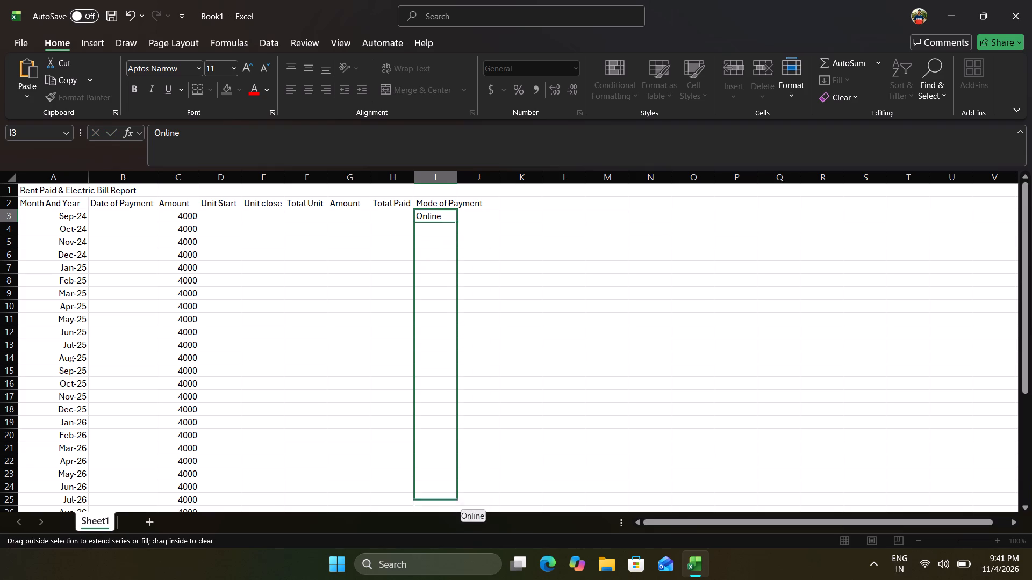
{"action": "left_click_drag", "start_coordinate": [467, 503], "coordinate": [446, 418]}
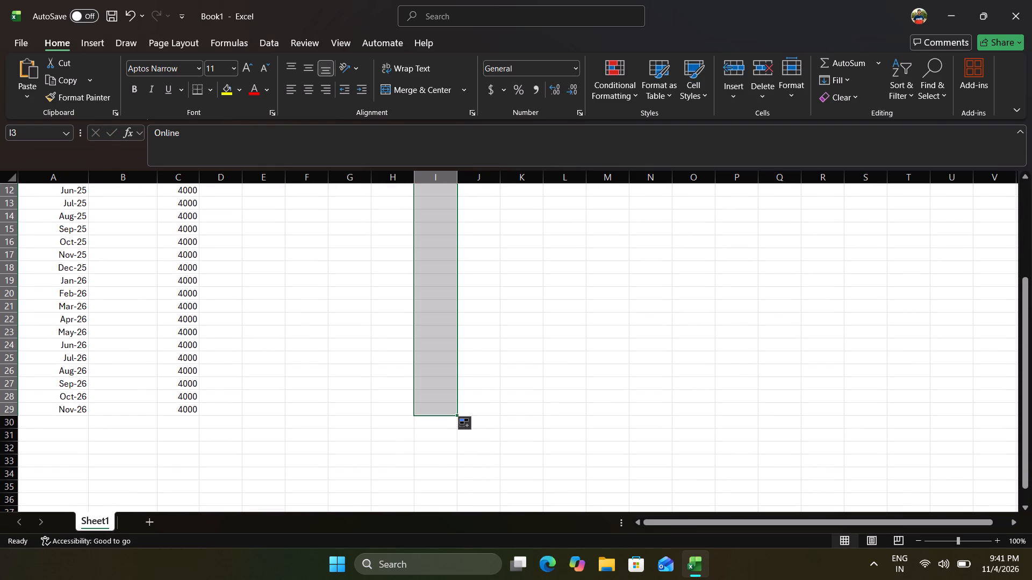
{"action": "left_click", "coordinate": [446, 418]}
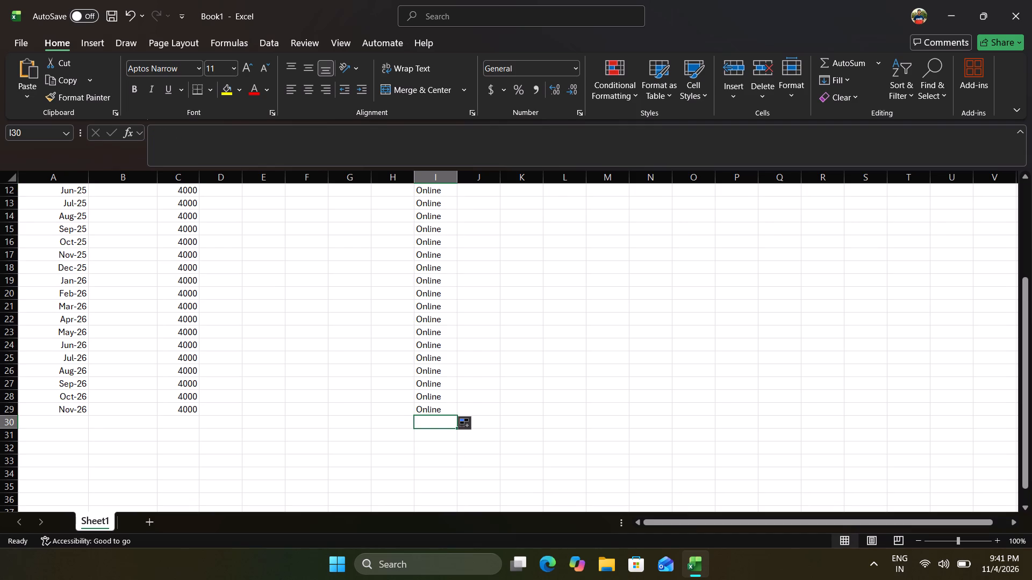
{"action": "left_click", "coordinate": [446, 418]}
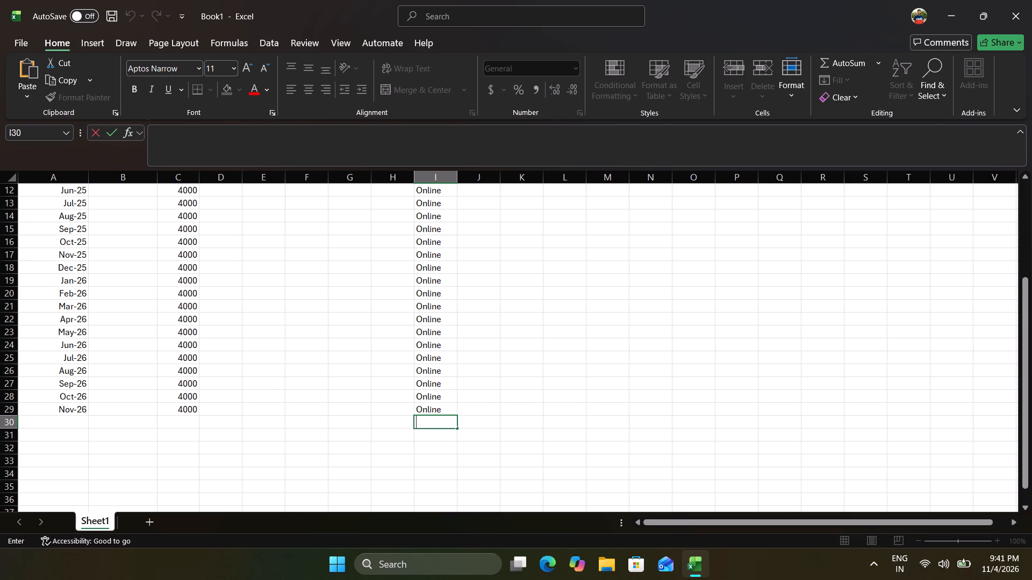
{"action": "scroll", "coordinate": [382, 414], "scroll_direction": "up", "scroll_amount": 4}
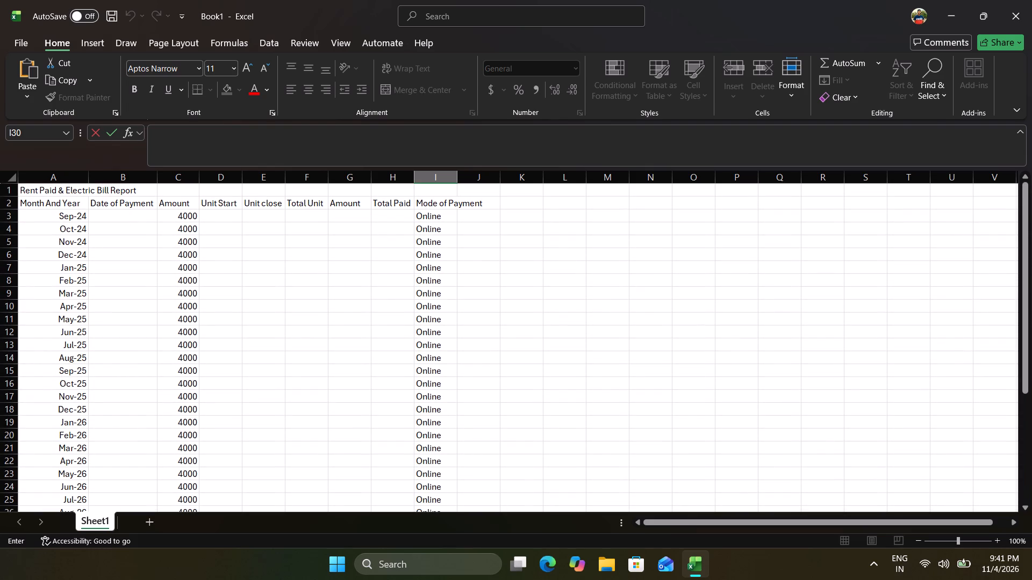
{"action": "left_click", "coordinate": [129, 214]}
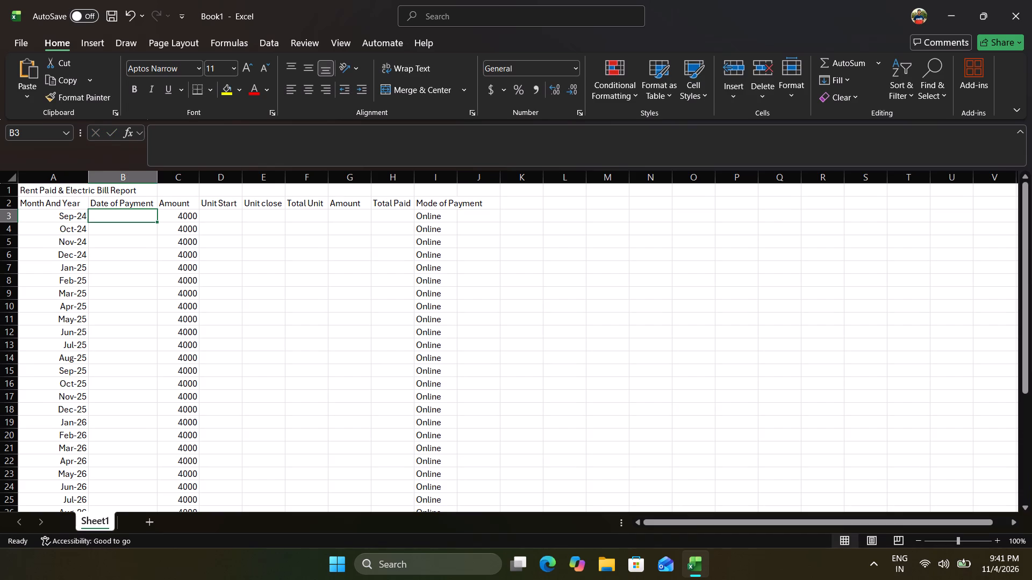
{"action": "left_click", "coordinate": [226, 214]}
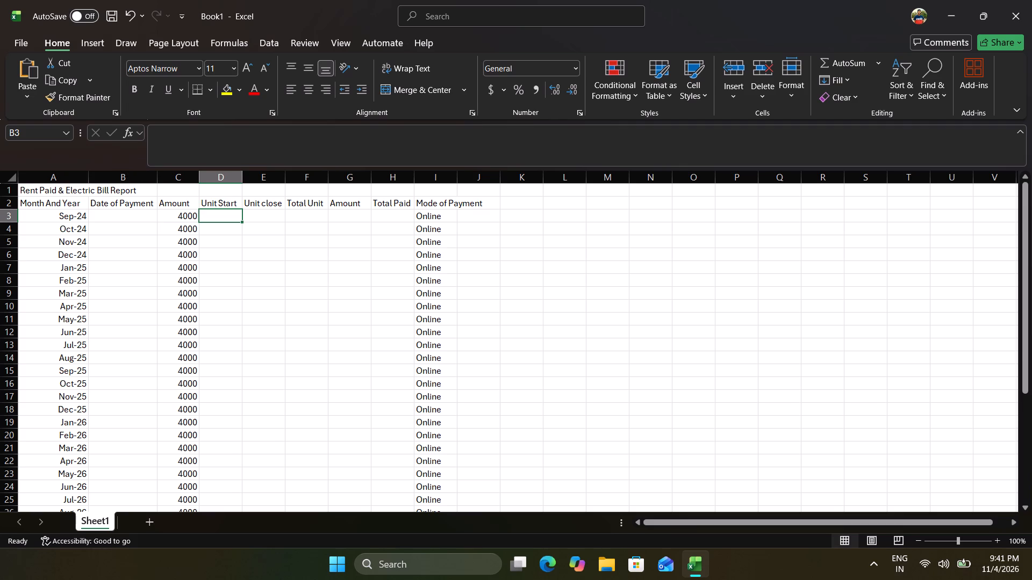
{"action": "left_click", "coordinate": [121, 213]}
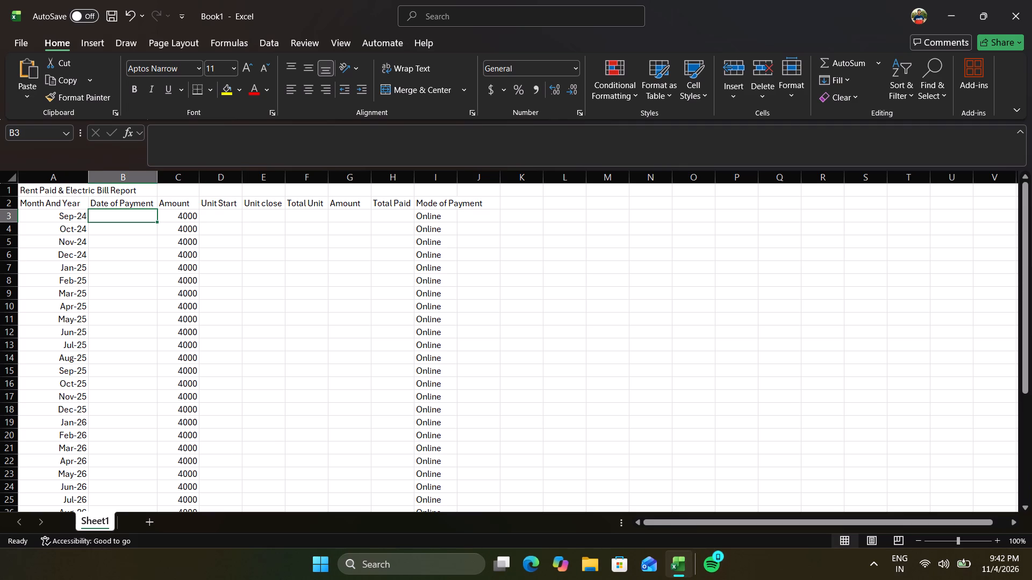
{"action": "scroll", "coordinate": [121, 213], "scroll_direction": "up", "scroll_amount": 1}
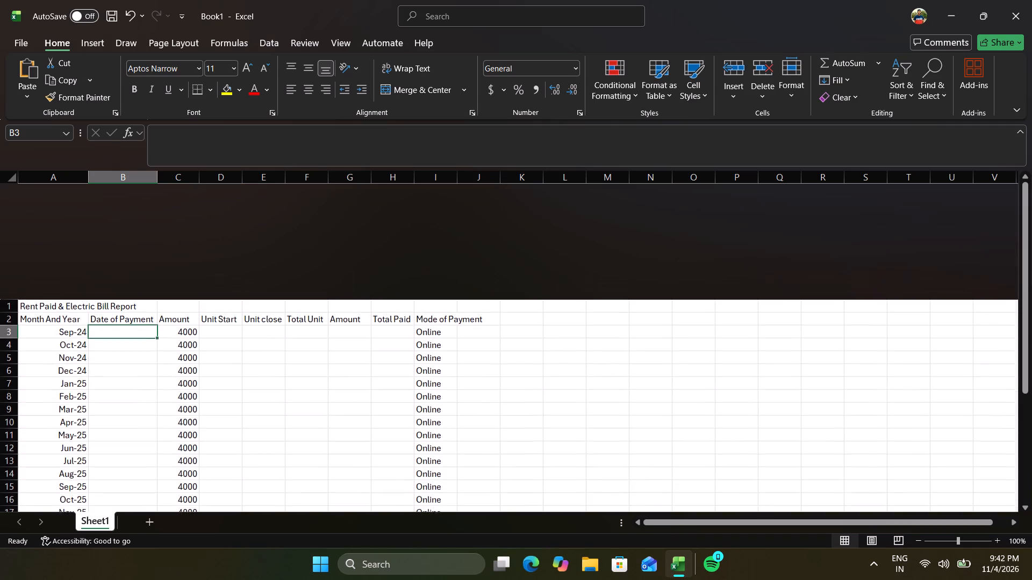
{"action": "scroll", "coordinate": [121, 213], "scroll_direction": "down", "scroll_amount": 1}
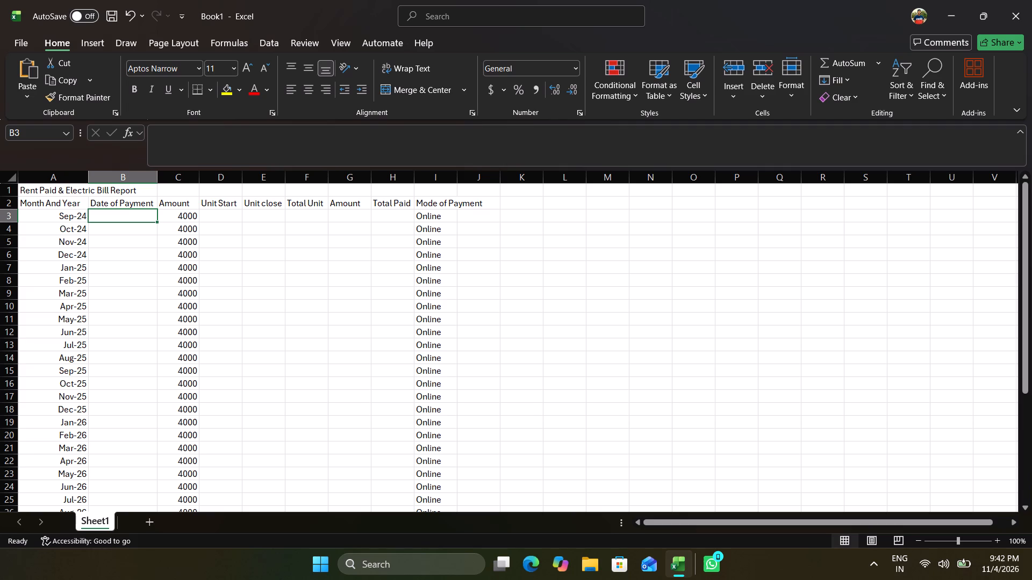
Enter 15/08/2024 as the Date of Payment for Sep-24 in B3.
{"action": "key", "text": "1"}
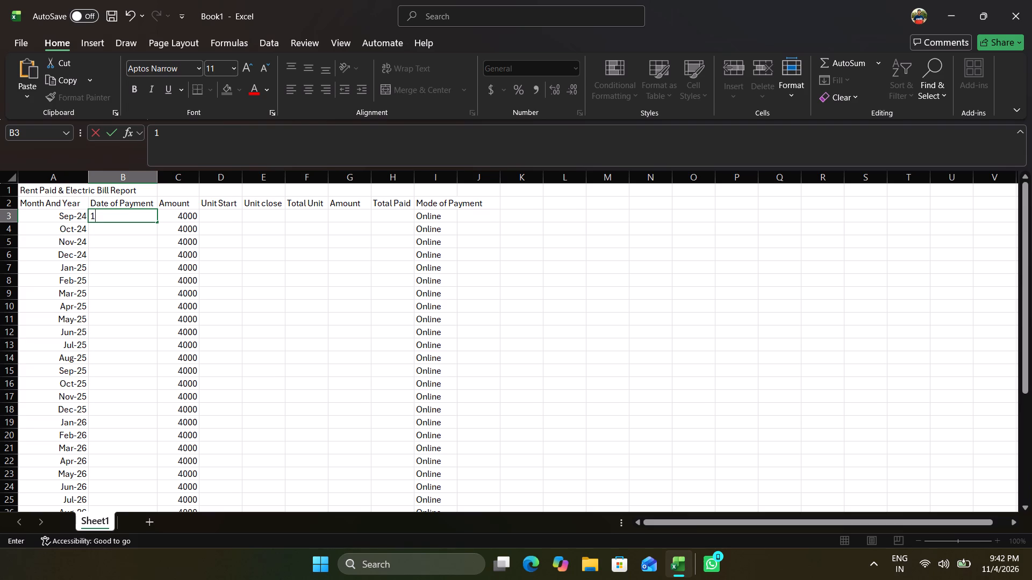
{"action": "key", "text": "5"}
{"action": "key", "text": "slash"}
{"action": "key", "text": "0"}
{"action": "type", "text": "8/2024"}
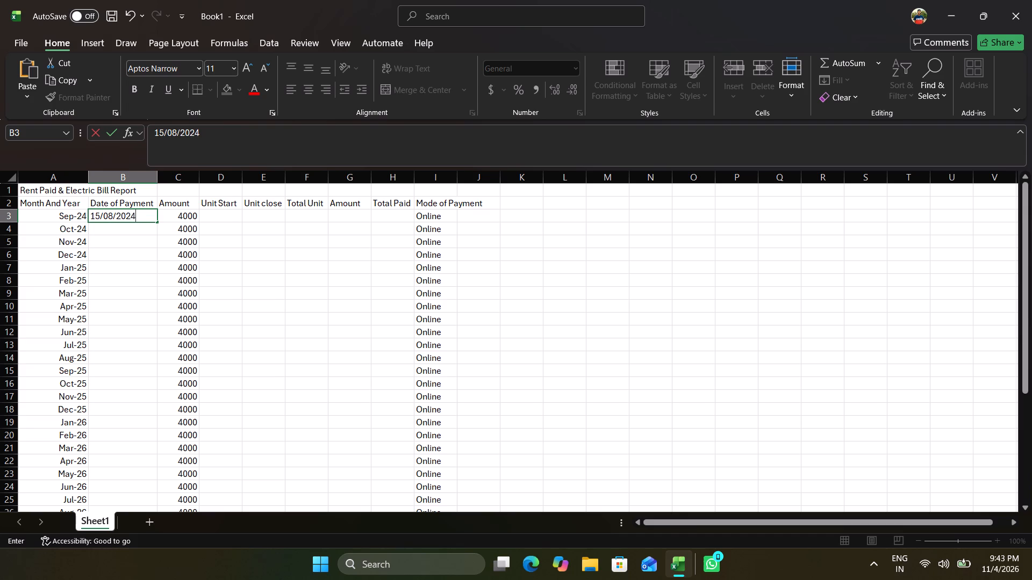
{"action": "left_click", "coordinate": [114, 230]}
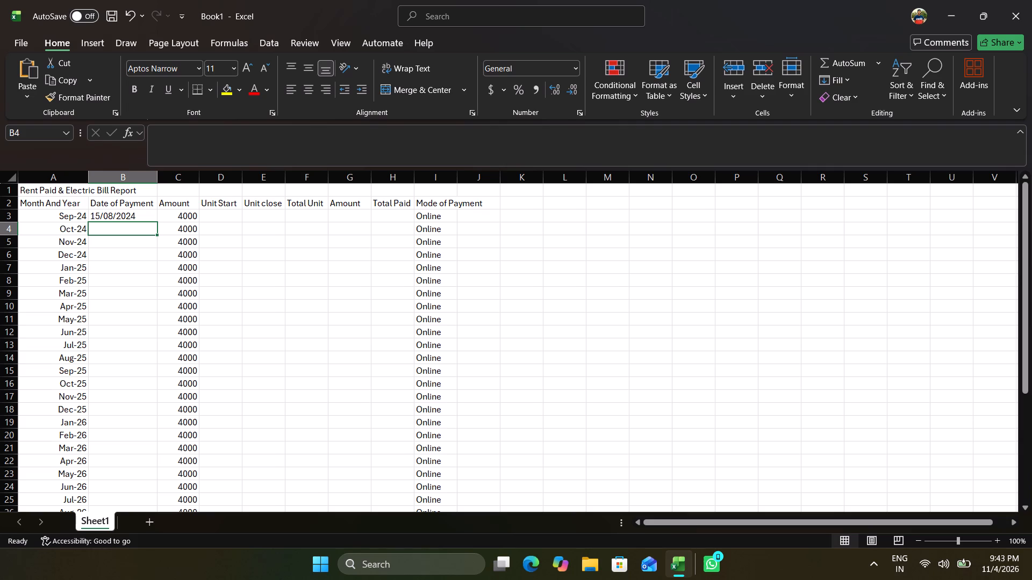
Set the Sep-24 rent amount in C3 to 2000.
{"action": "left_click", "coordinate": [185, 218]}
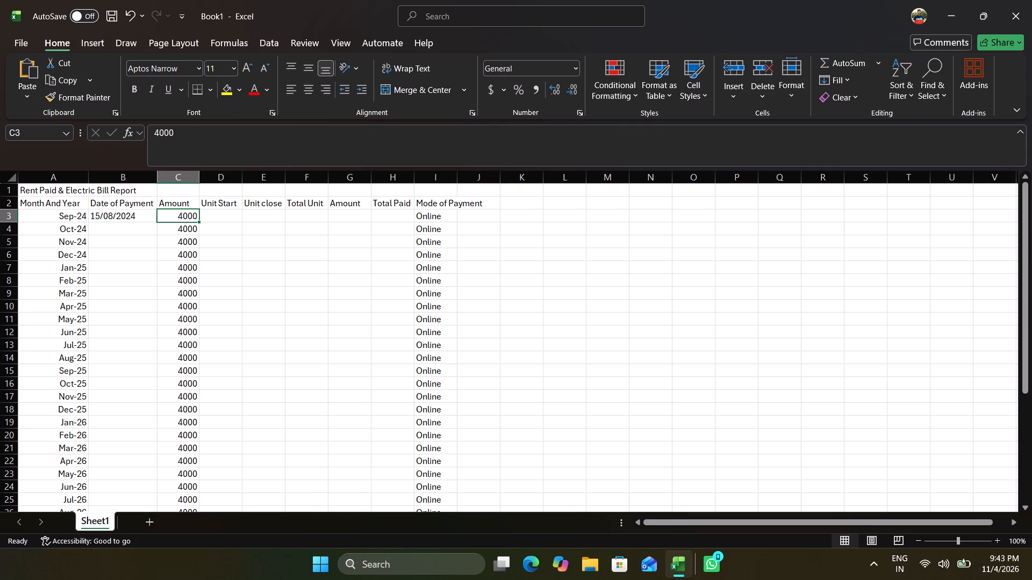
{"action": "left_click", "coordinate": [185, 218]}
{"action": "left_click", "coordinate": [160, 133]}
{"action": "key", "text": "BackSpace"}
{"action": "key", "text": "2"}
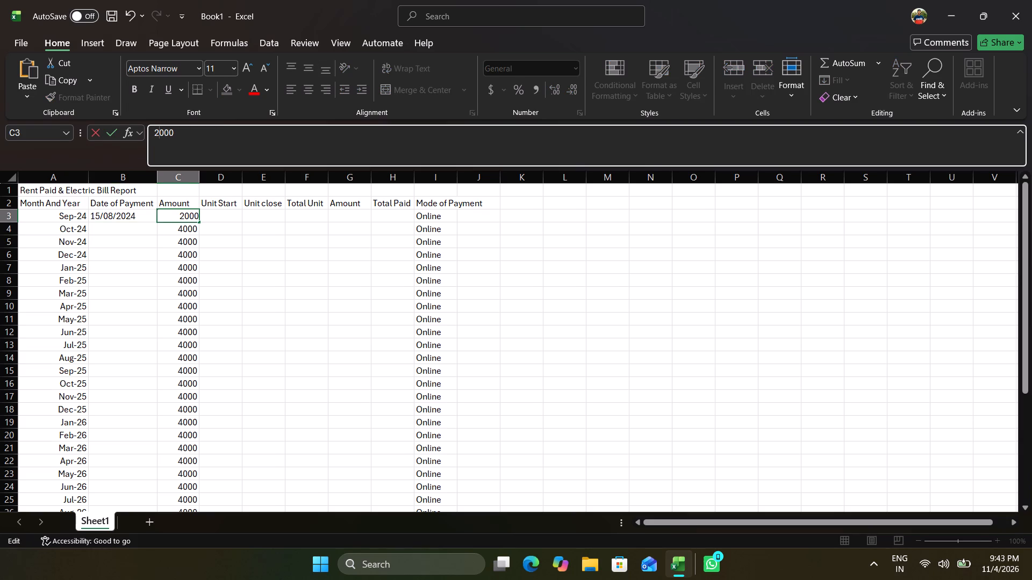
{"action": "left_click", "coordinate": [185, 230]}
Start the Oct-24 Date of Payment in B4 with the partial entry "05/".
{"action": "left_click", "coordinate": [126, 228]}
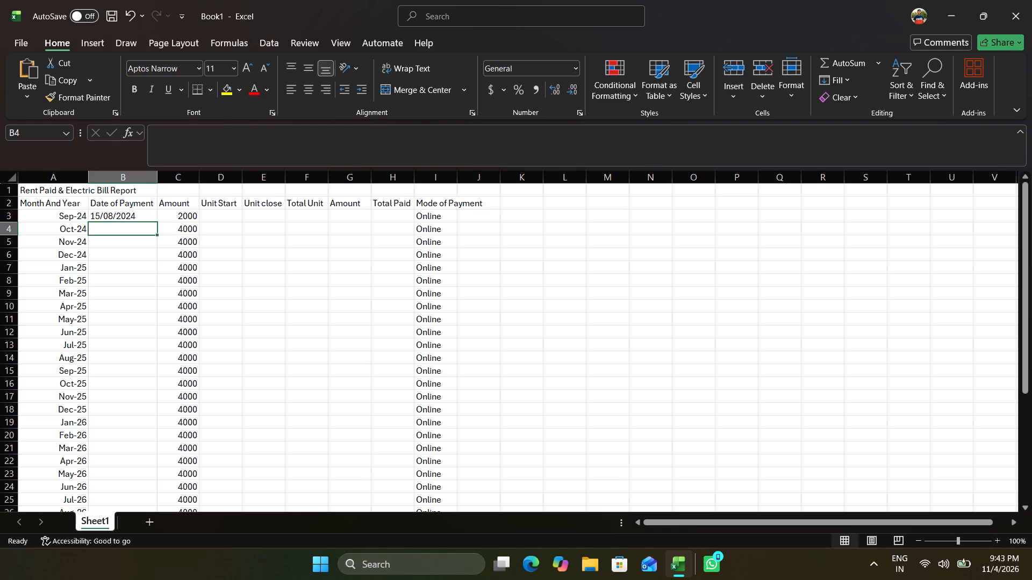
{"action": "type", "text": "05/"}
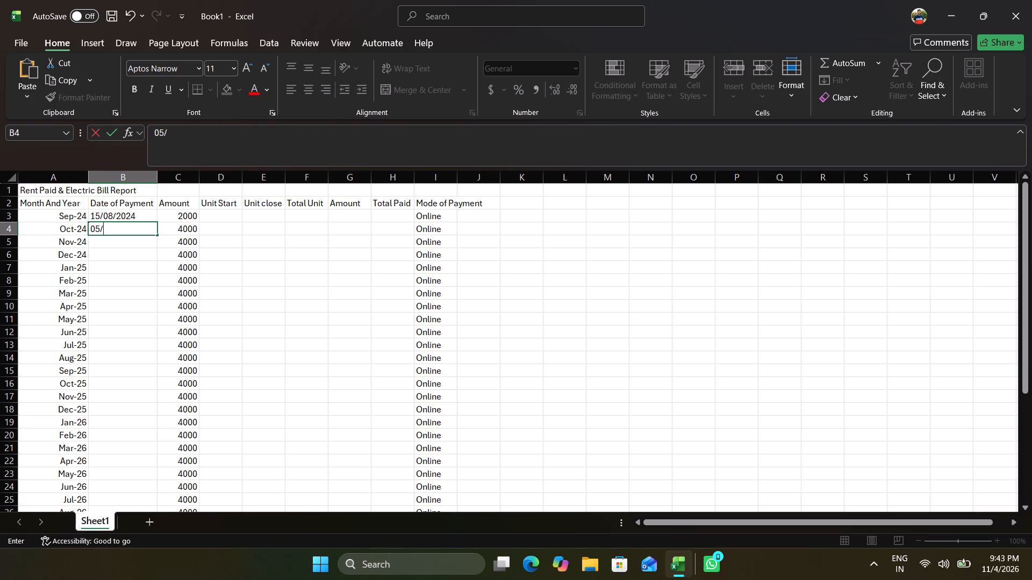
Change the Sep-24 Date of Payment in B3 to 05/09/2024.
{"action": "left_click", "coordinate": [96, 215]}
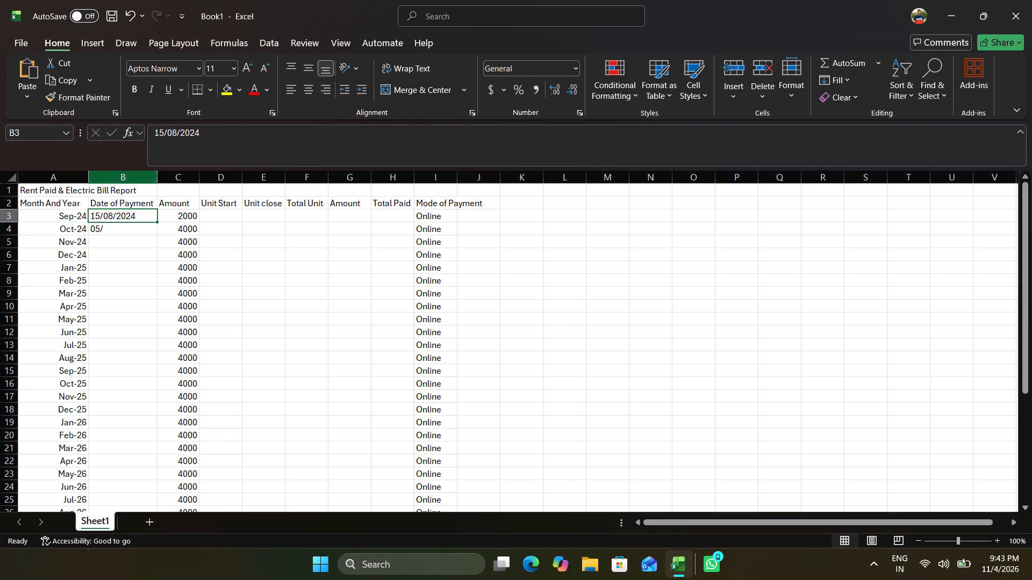
{"action": "left_click", "coordinate": [156, 131]}
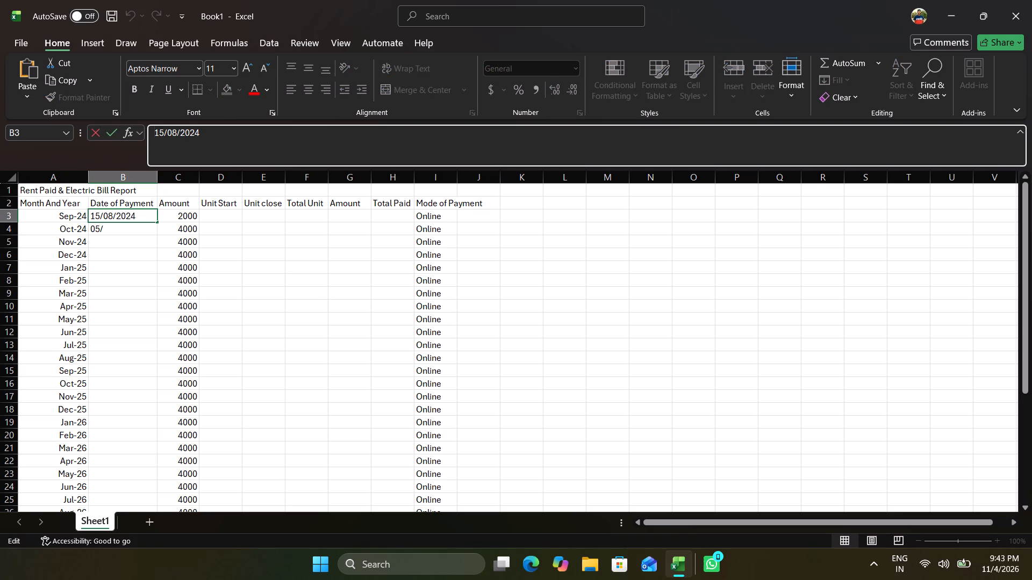
{"action": "left_click", "coordinate": [159, 131]}
{"action": "key", "text": "BackSpace"}
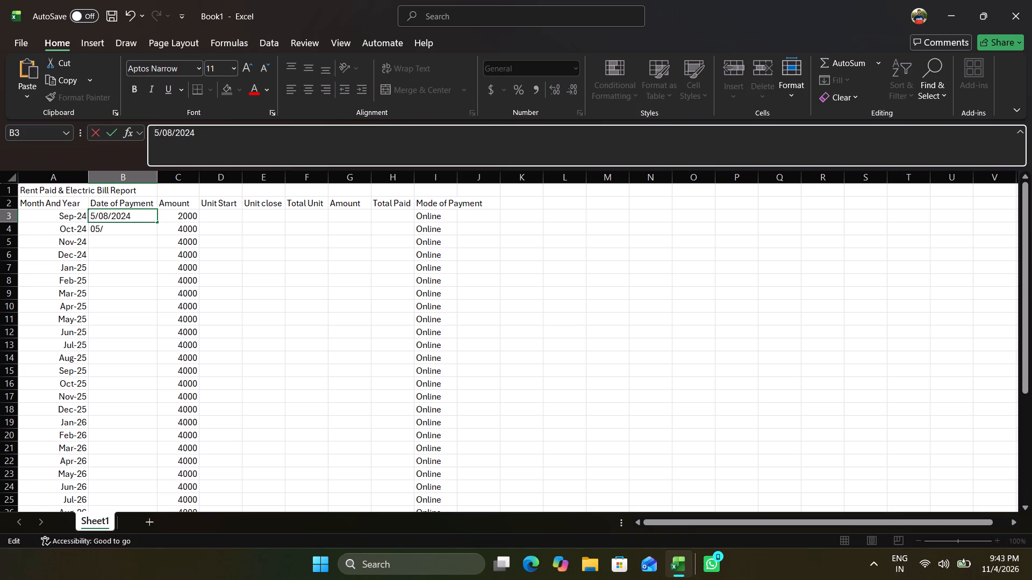
{"action": "key", "text": "0"}
{"action": "key", "text": "Right"}
{"action": "key", "text": "Right"}
{"action": "key", "text": "Right"}
{"action": "key", "text": "Right"}
{"action": "key", "text": "BackSpace"}
{"action": "key", "text": "9"}
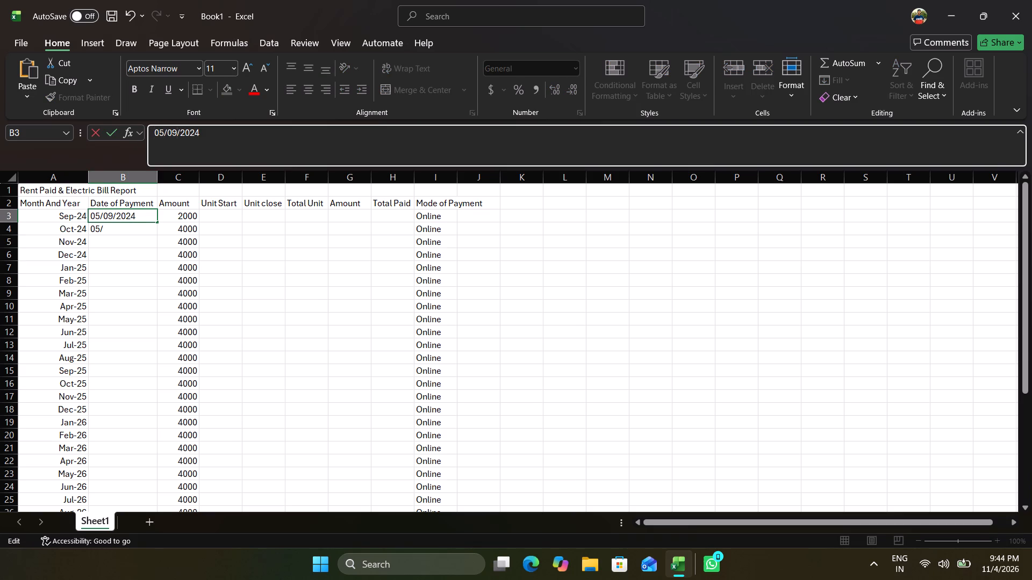
Complete the Oct-24 Date of Payment in B4 as 05/11/2024.
{"action": "left_click", "coordinate": [115, 228]}
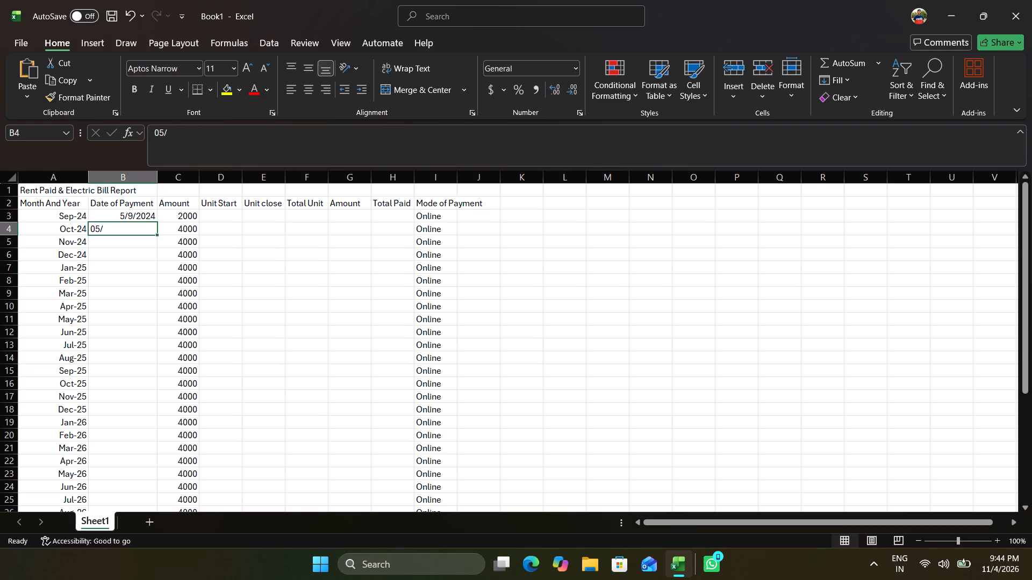
{"action": "left_click", "coordinate": [191, 127]}
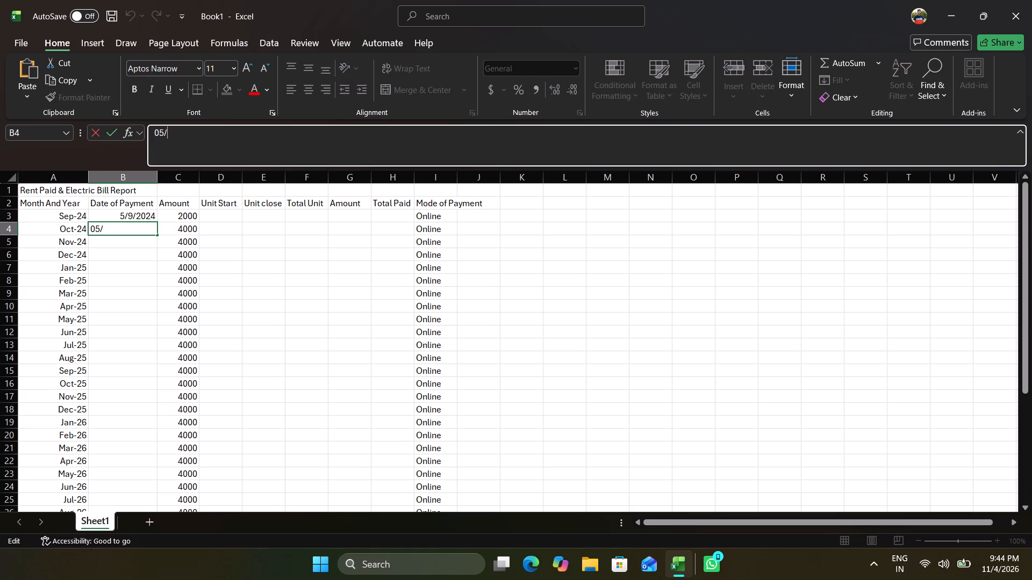
{"action": "type", "text": "11"}
{"action": "type", "text": "/2024"}
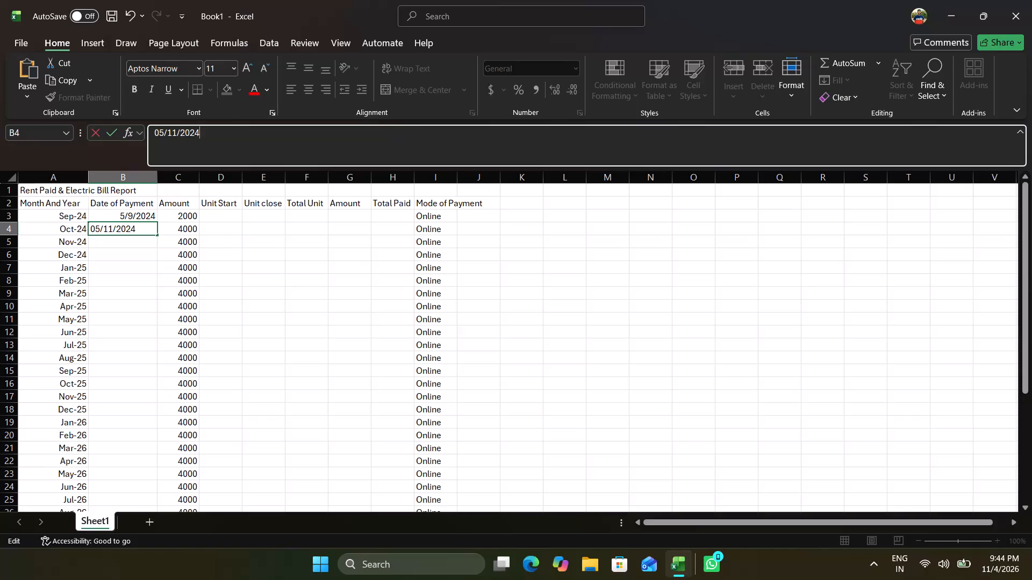
{"action": "left_click", "coordinate": [132, 240]}
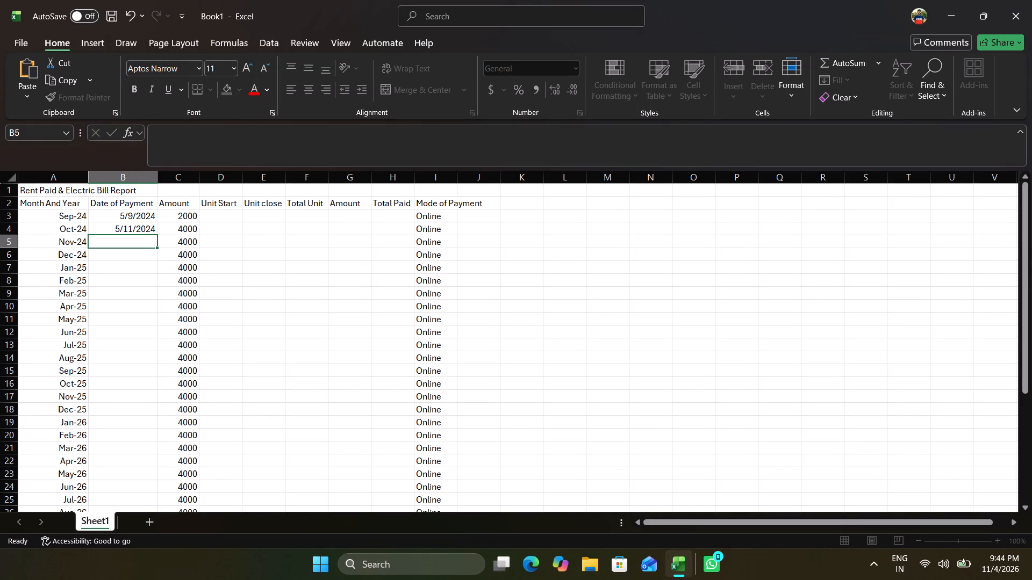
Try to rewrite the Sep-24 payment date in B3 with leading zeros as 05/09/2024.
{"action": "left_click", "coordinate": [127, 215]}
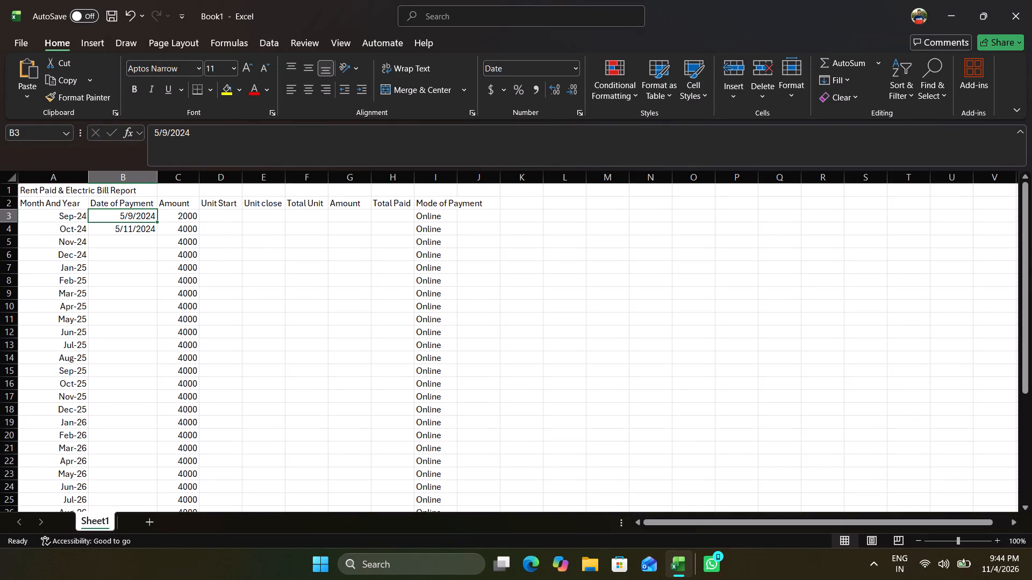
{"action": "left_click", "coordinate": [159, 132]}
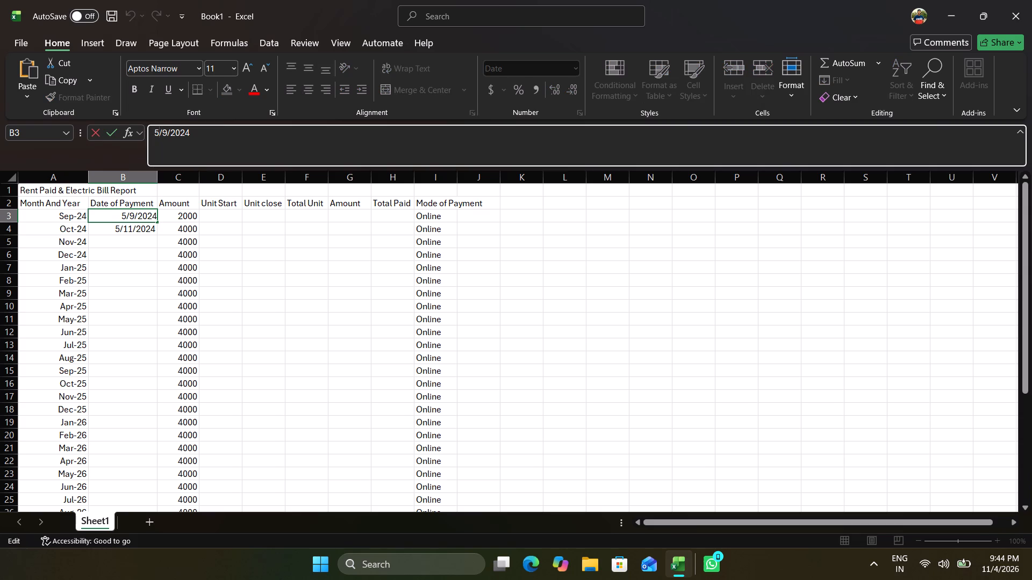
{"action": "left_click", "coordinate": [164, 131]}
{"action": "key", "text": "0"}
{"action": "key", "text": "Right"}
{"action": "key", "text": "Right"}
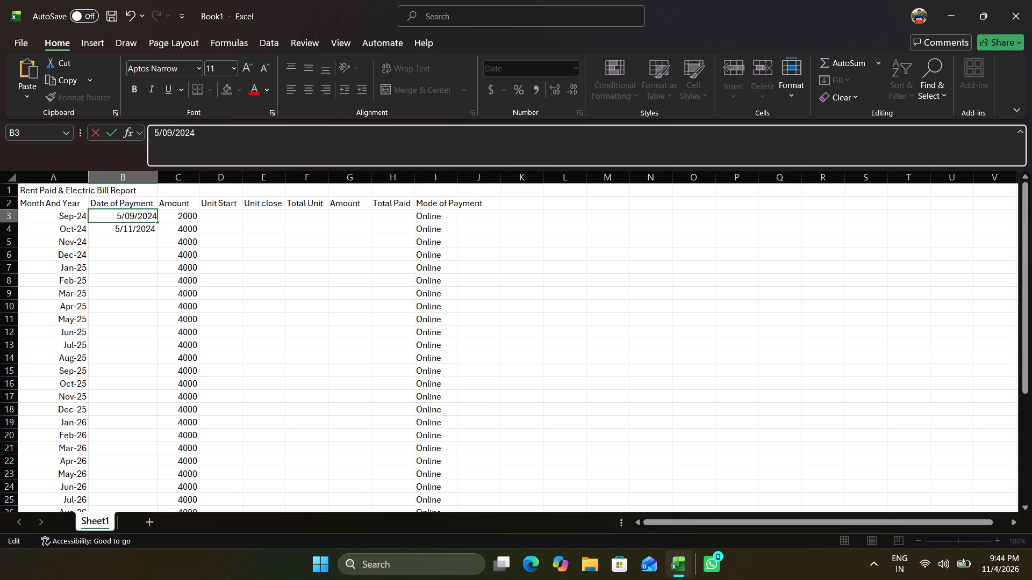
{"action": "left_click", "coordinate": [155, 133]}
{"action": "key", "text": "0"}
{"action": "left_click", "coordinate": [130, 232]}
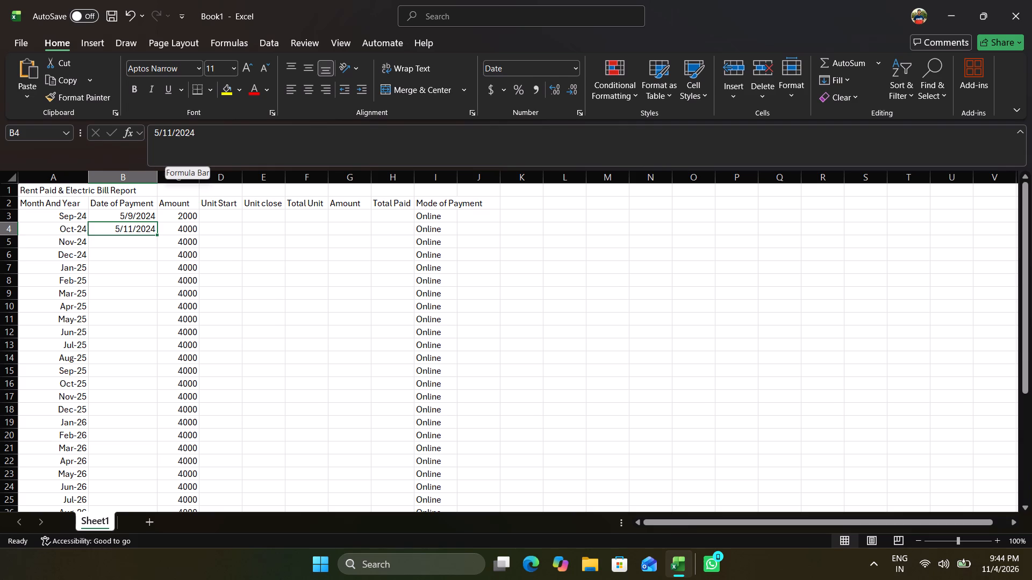
Enter the payment dates 05/12/2024 for Nov-24 in B5 and 5/1/2025 for Dec-24 in B6.
{"action": "left_click", "coordinate": [132, 239]}
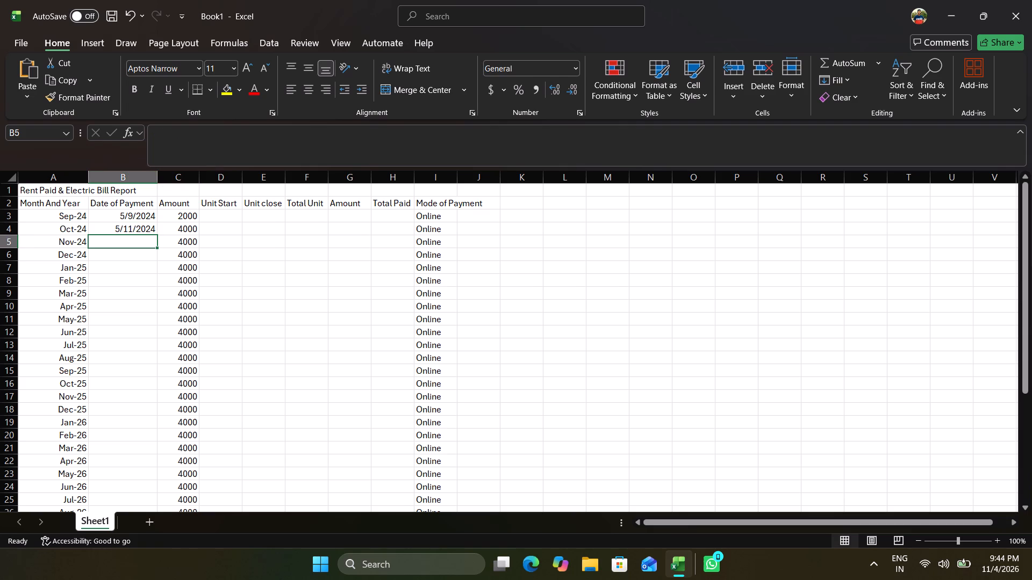
{"action": "key", "text": "0"}
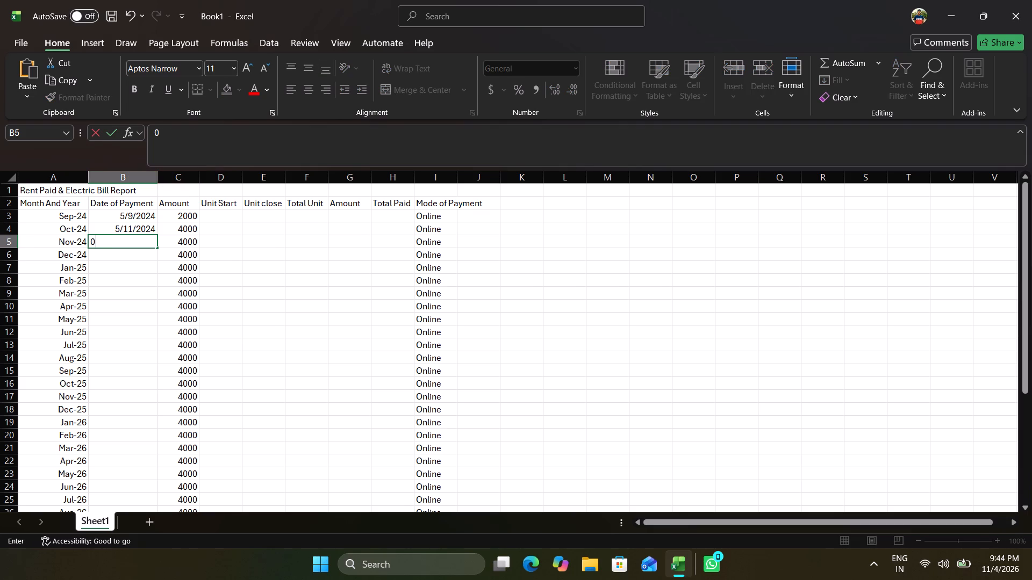
{"action": "type", "text": "5/12/2024"}
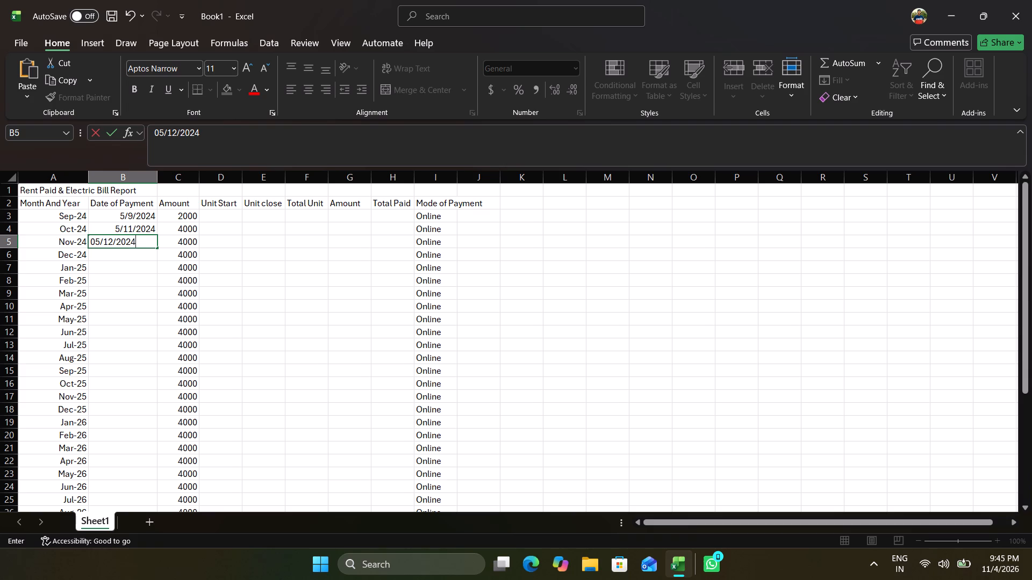
{"action": "left_click", "coordinate": [125, 258]}
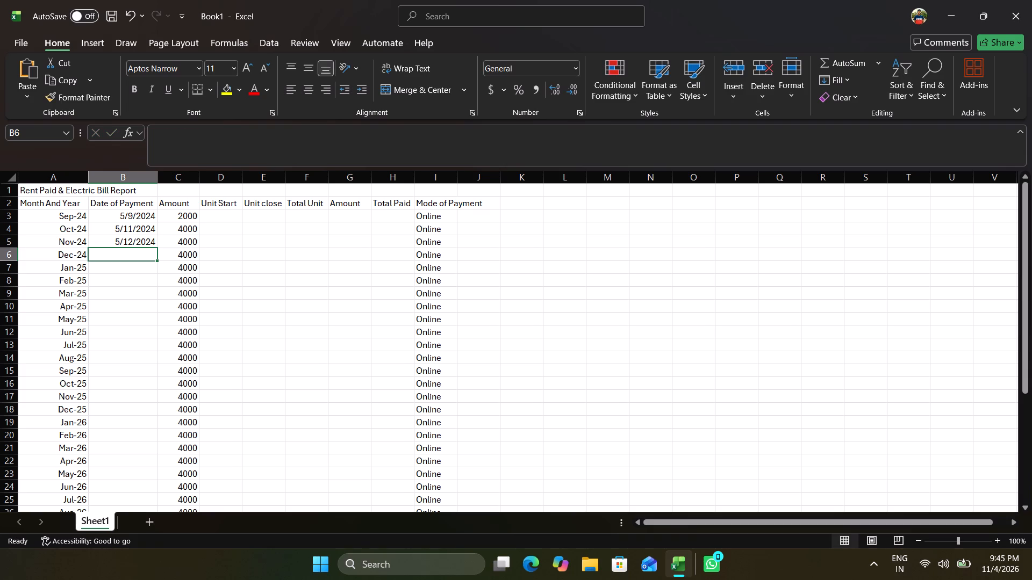
{"action": "type", "text": "5/"}
{"action": "type", "text": "1/2025"}
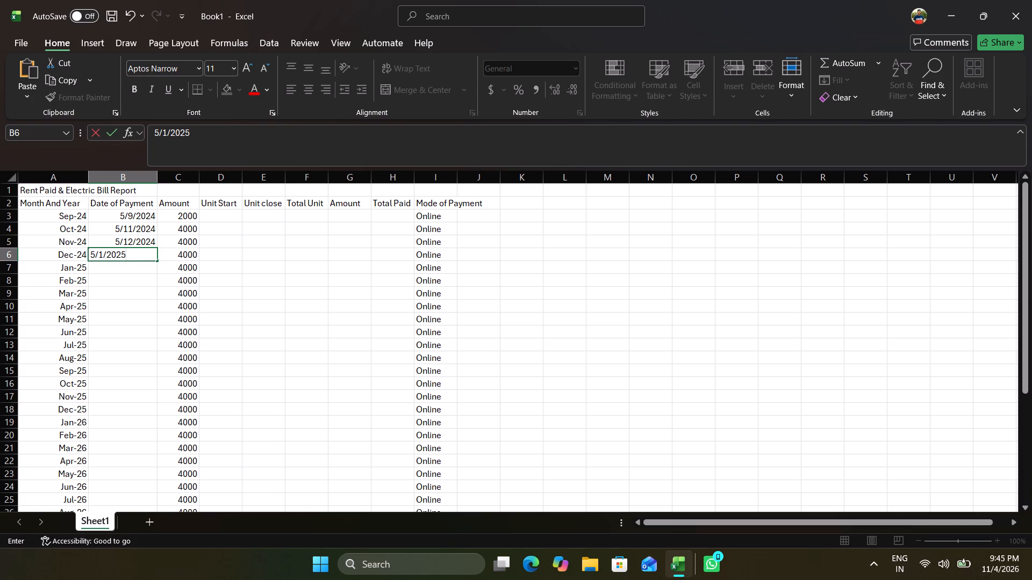
{"action": "key", "text": "Down"}
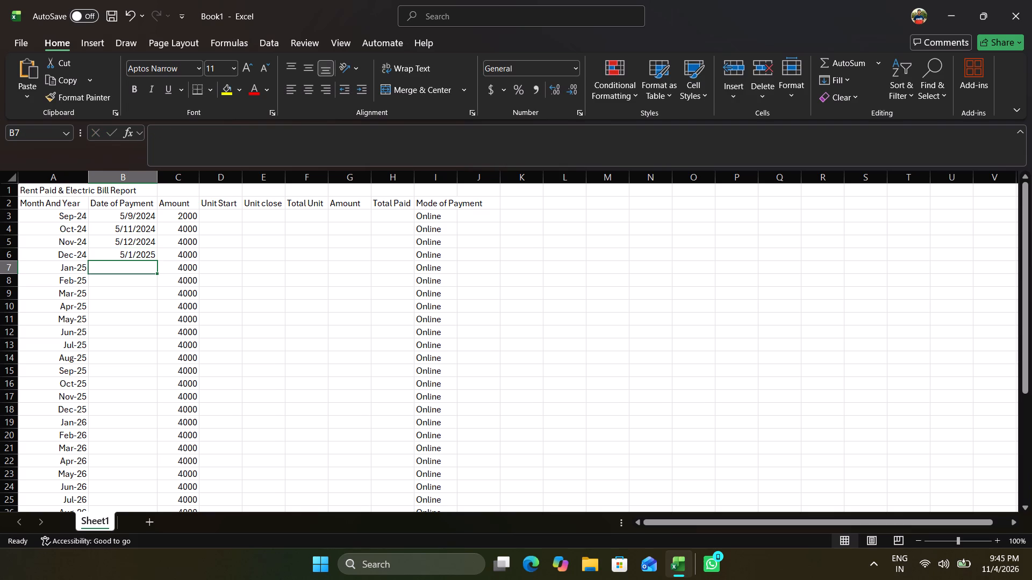
Enter the payment dates 5/2/2025 for Jan-25 in B7 and 2/3/2025 for Feb-25 in B8.
{"action": "type", "text": "5/2/2025"}
{"action": "key", "text": "Down"}
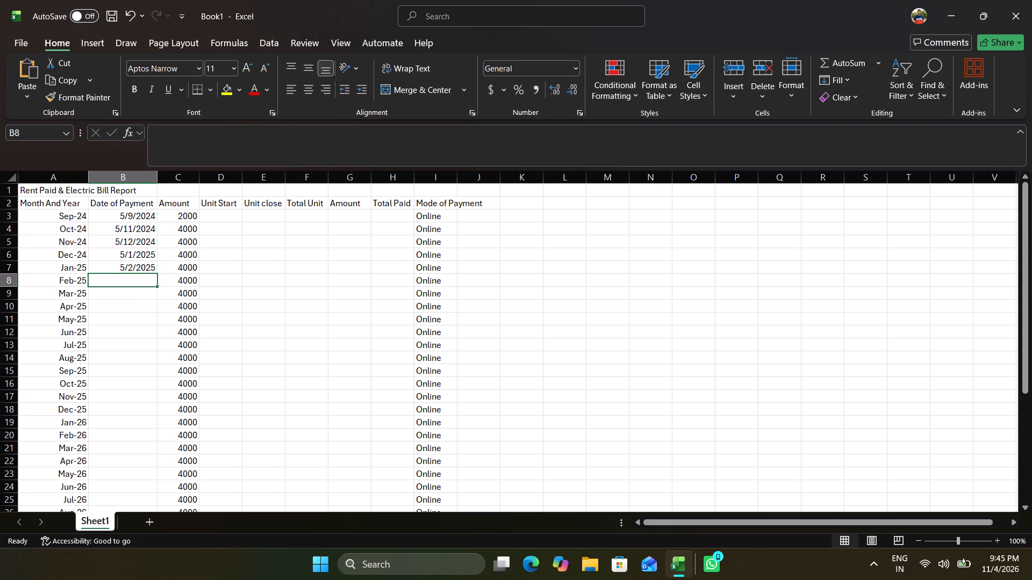
{"action": "type", "text": "2/"}
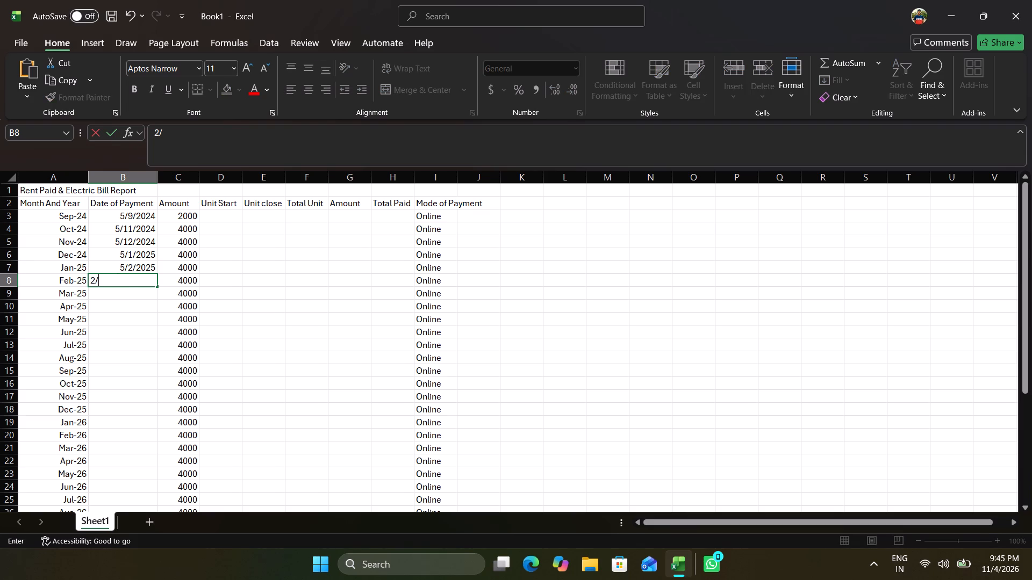
{"action": "key", "text": "3"}
{"action": "type", "text": "/202"}
{"action": "key", "text": "6"}
{"action": "key", "text": "BackSpace"}
{"action": "key", "text": "5"}
{"action": "key", "text": "Down"}
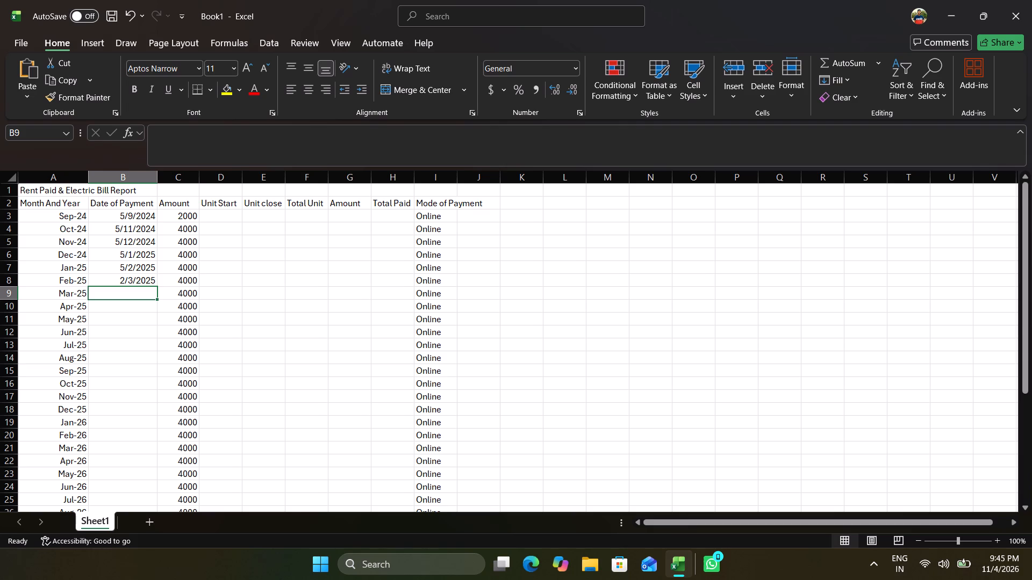
Enter 82.5 as the Feb-25 electricity Amount in G8.
{"action": "left_click", "coordinate": [228, 280]}
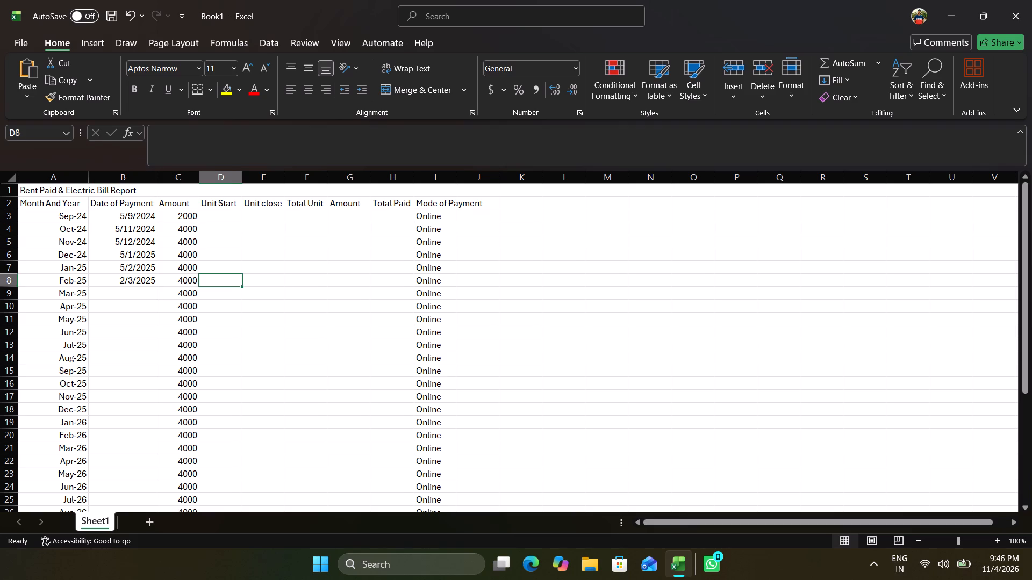
{"action": "left_click", "coordinate": [283, 280]}
{"action": "left_click", "coordinate": [311, 279]}
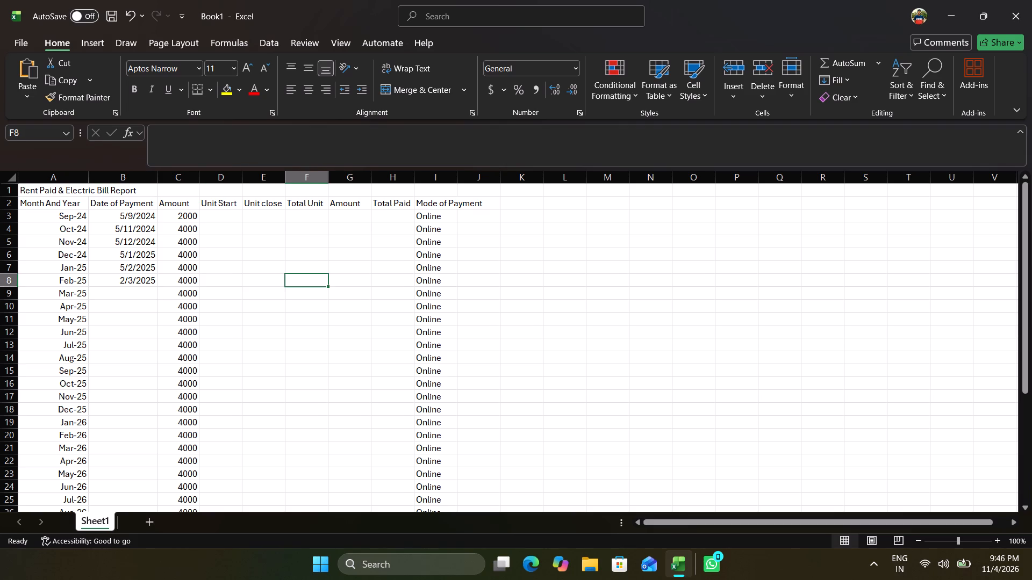
{"action": "left_click", "coordinate": [348, 277]}
{"action": "type", "text": "82"}
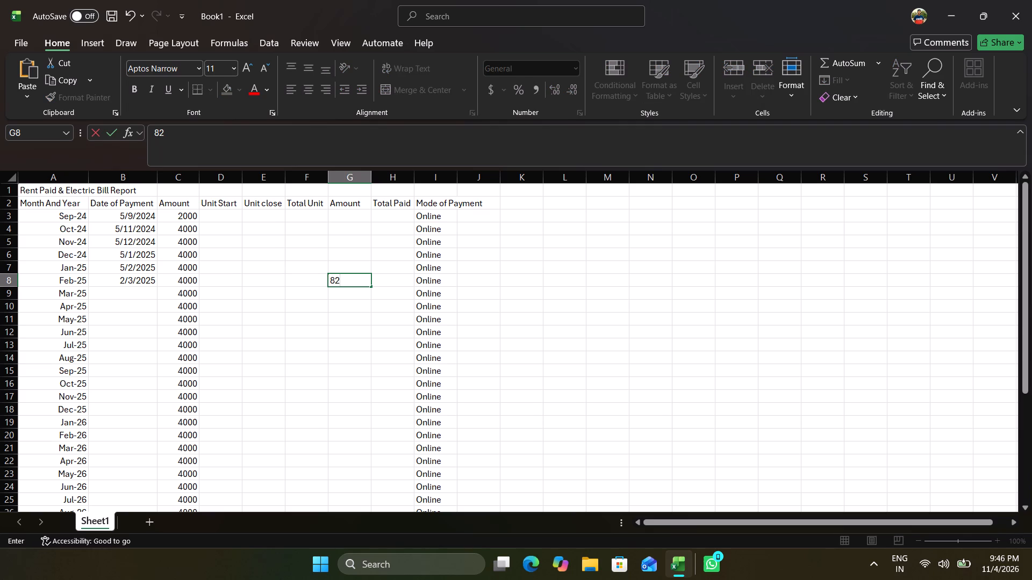
{"action": "type", "text": ".5"}
{"action": "left_click", "coordinate": [141, 296]}
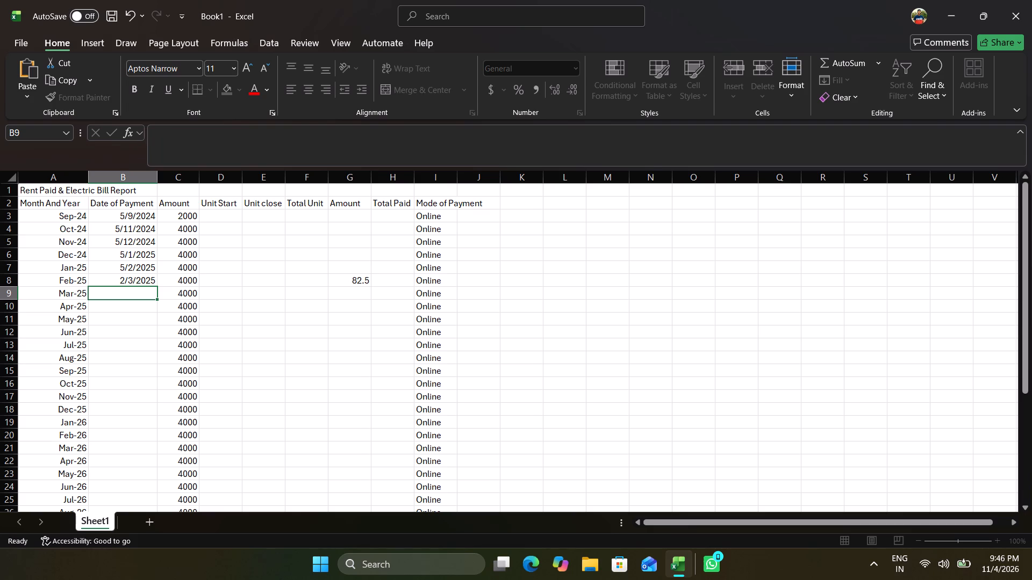
Enter the Mar-25 Date of Payment in B9 as 3/4/2025.
{"action": "left_click", "coordinate": [141, 296]}
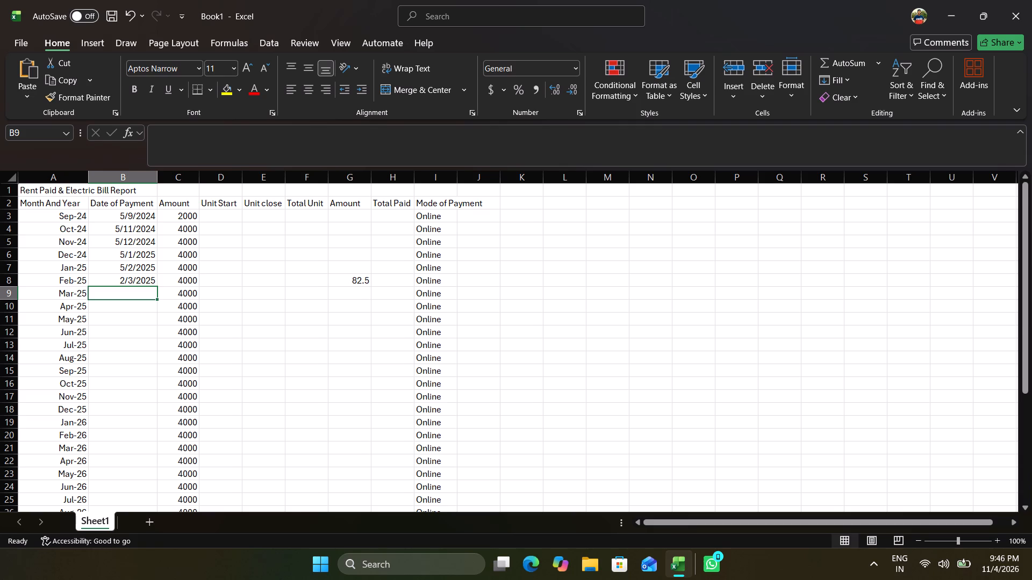
{"action": "type", "text": "3/"}
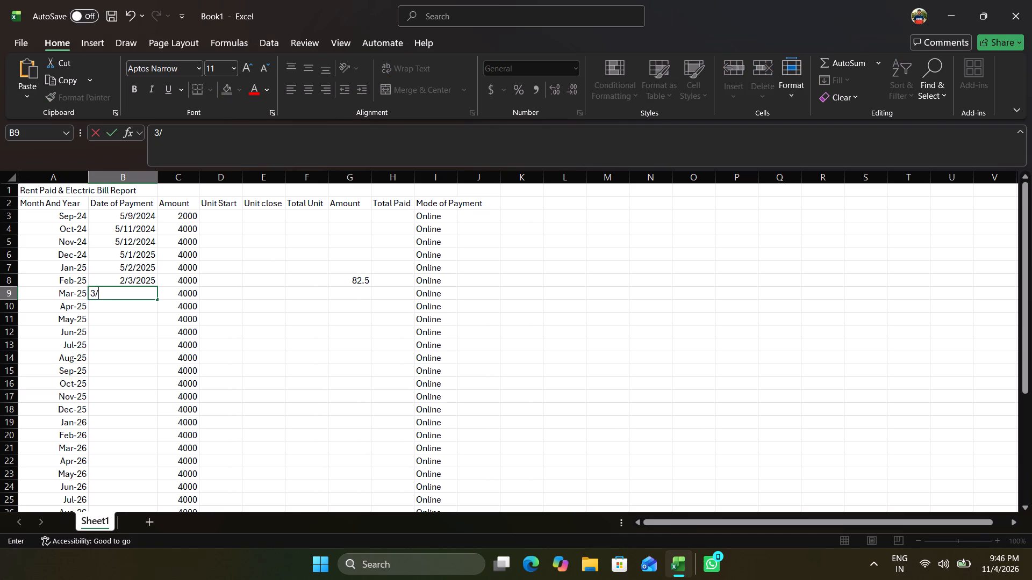
{"action": "type", "text": "4/2025"}
{"action": "key", "text": "Down"}
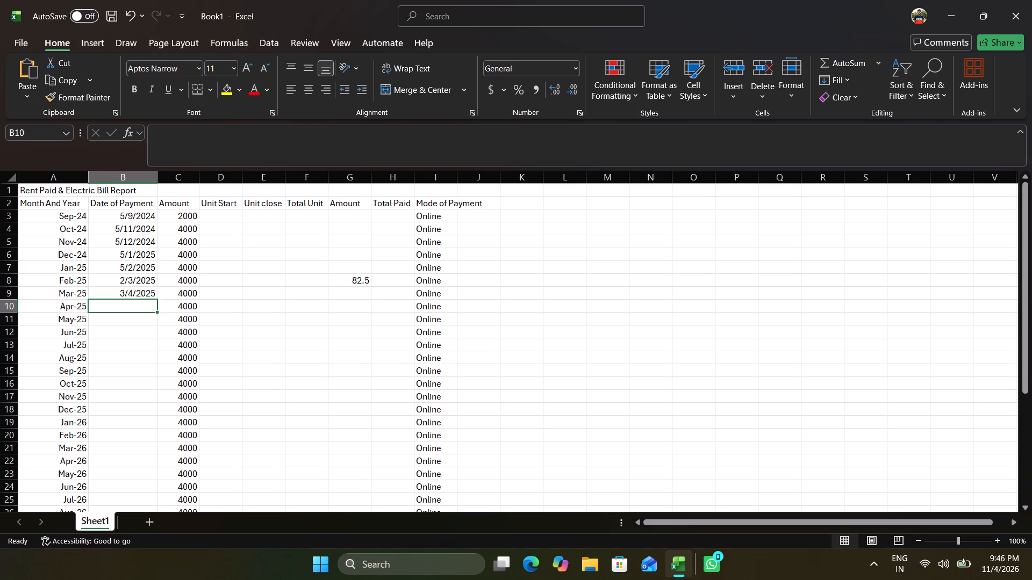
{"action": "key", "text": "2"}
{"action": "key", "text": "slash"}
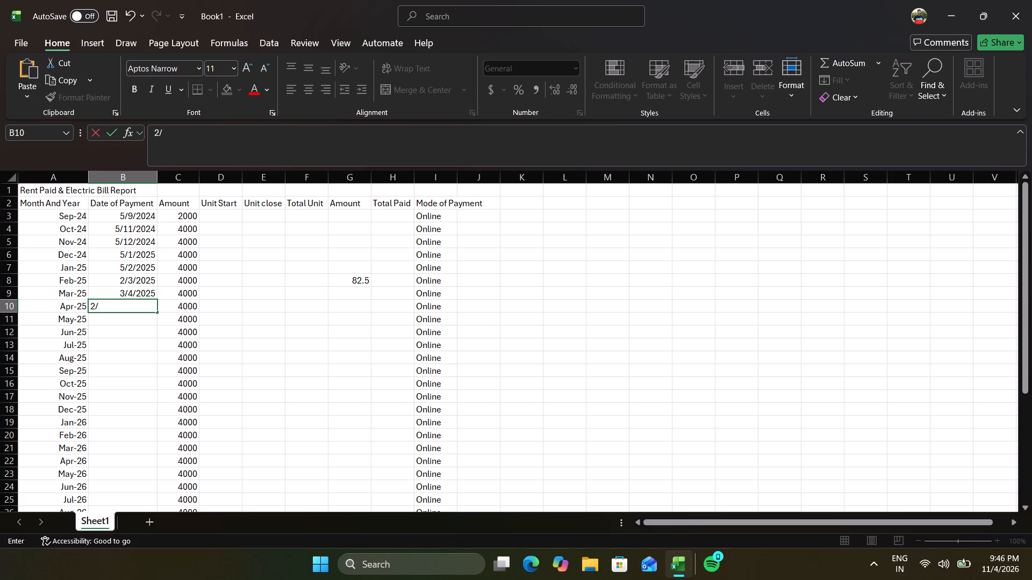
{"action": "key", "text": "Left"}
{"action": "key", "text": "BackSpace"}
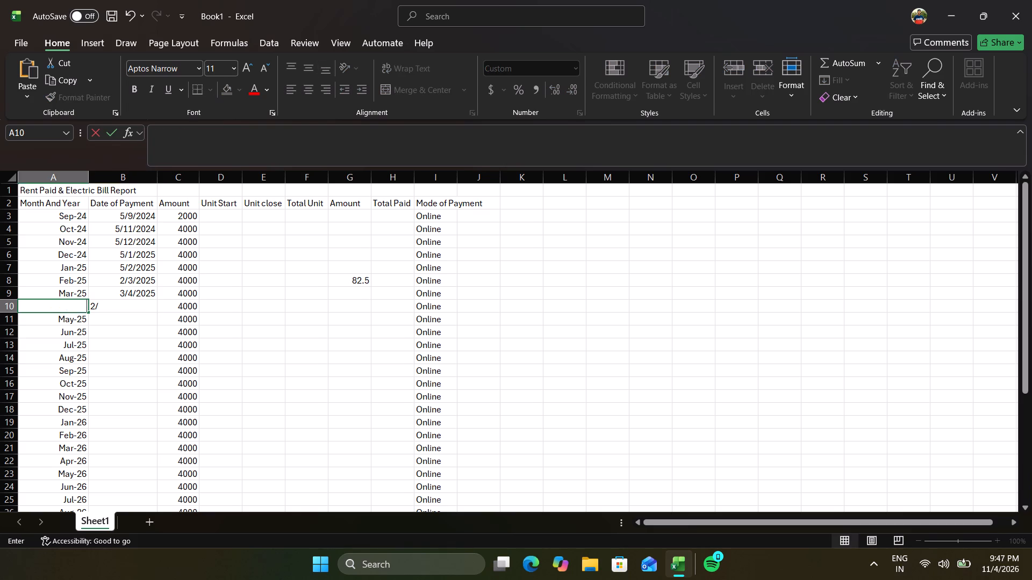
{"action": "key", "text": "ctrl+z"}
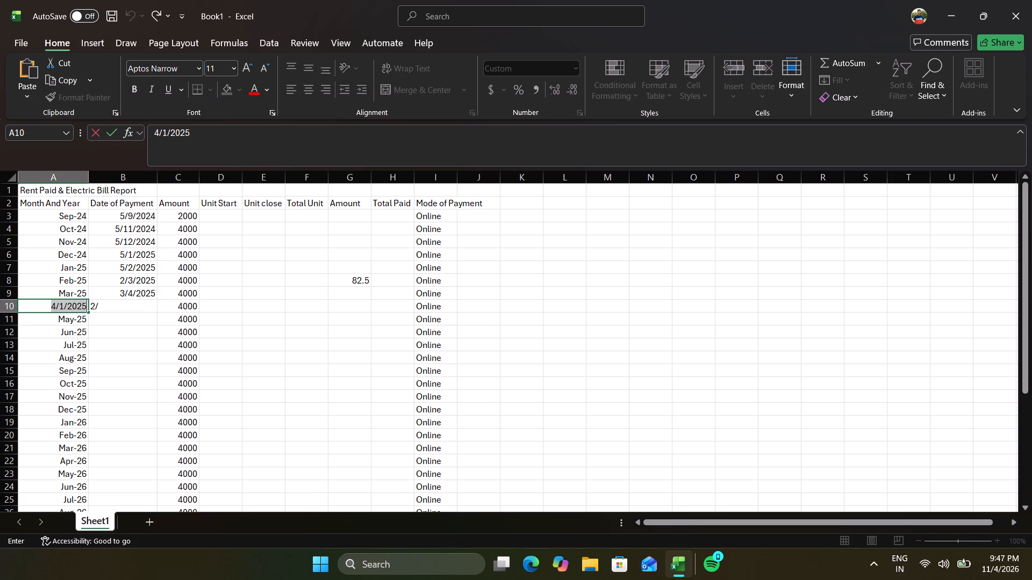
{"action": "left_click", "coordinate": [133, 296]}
Enter the payment dates 5/5/2025 for Apr-25 in B10 and 5/6/2025 for May-25 in B11.
{"action": "left_click", "coordinate": [121, 306]}
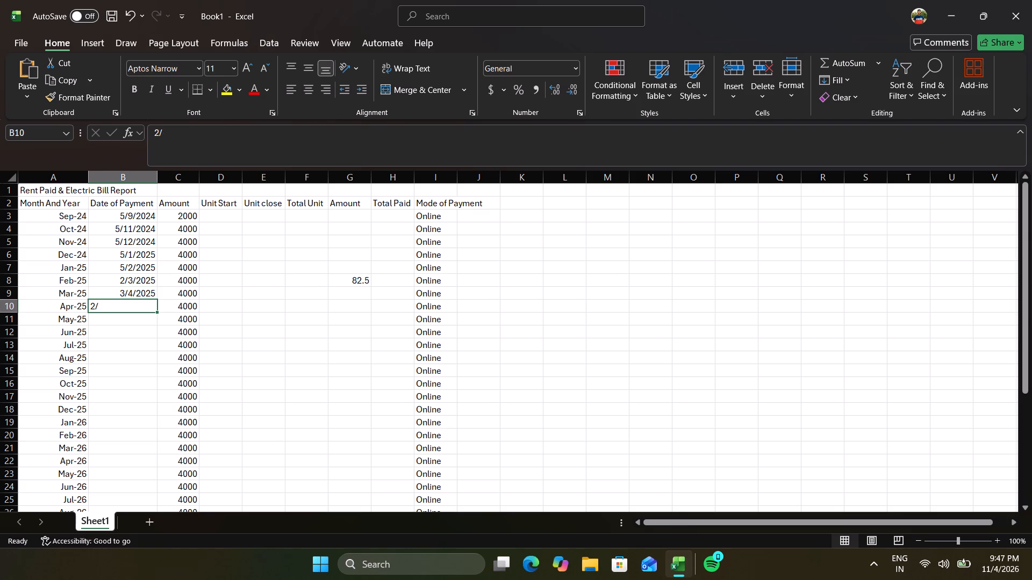
{"action": "key", "text": "5"}
{"action": "key", "text": "slash"}
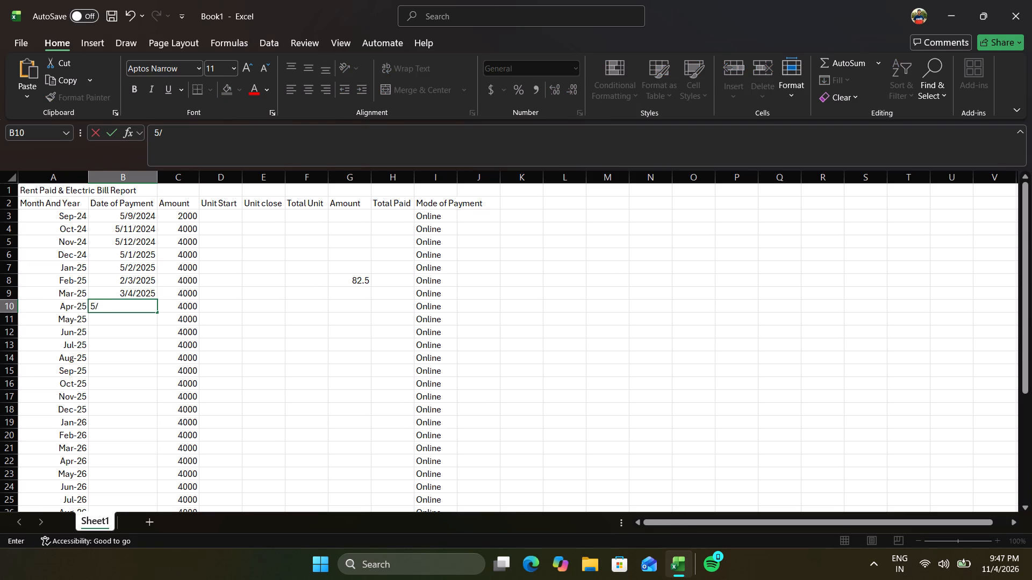
{"action": "key", "text": "5"}
{"action": "key", "text": "slash"}
{"action": "type", "text": "2025"}
{"action": "key", "text": "Down"}
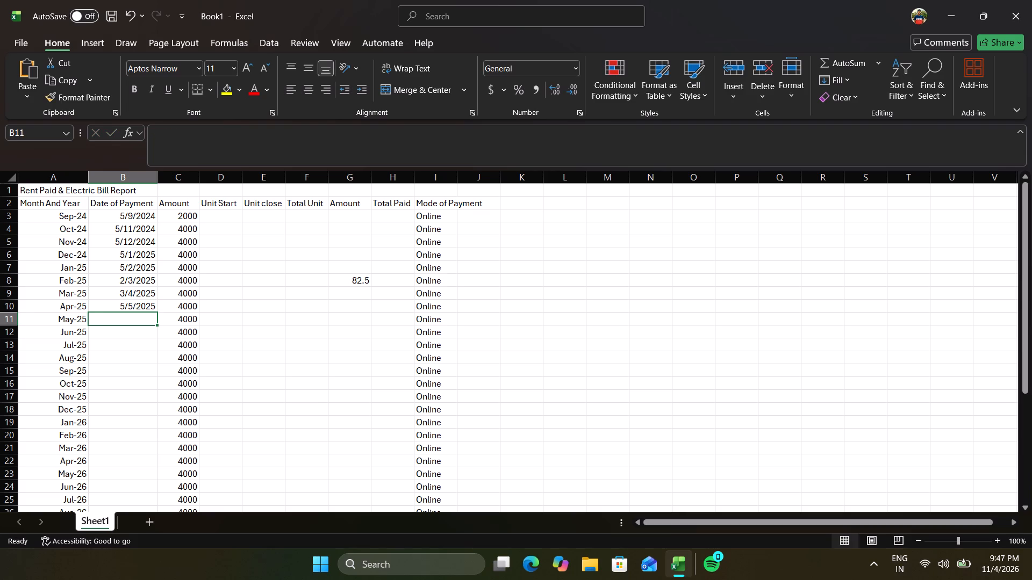
{"action": "type", "text": "5/"}
{"action": "key", "text": "6"}
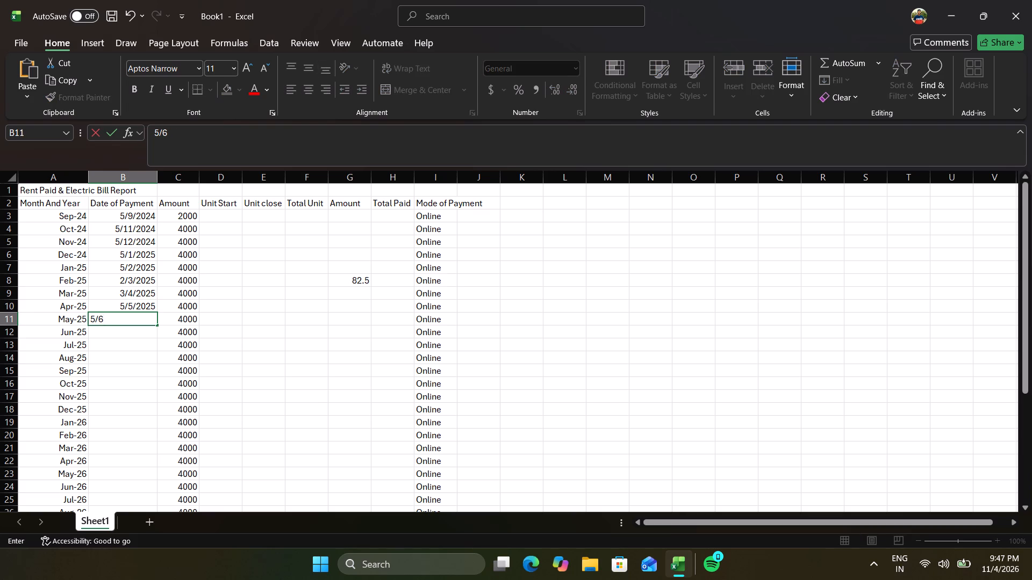
{"action": "type", "text": "/2025"}
{"action": "key", "text": "Down"}
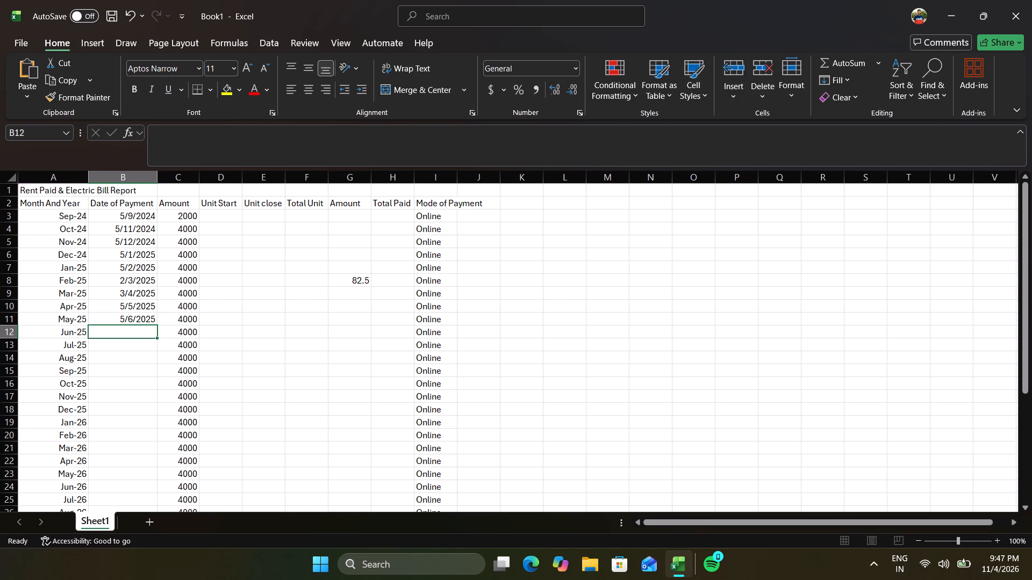
{"action": "left_click", "coordinate": [138, 331]}
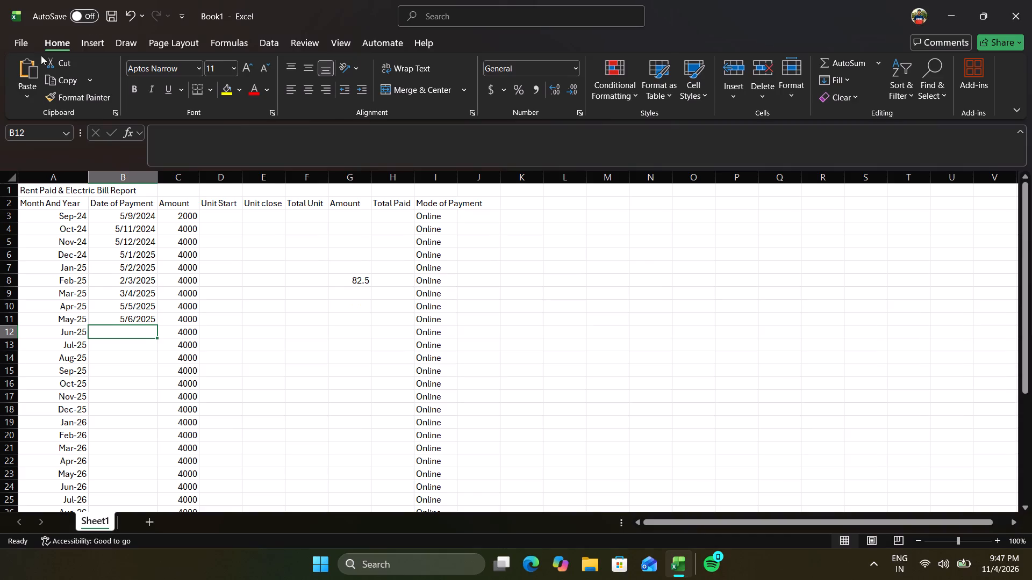
Turn on AutoSave by uploading the workbook to OneDrive - Personal under the name Book12.
{"action": "left_click", "coordinate": [89, 17]}
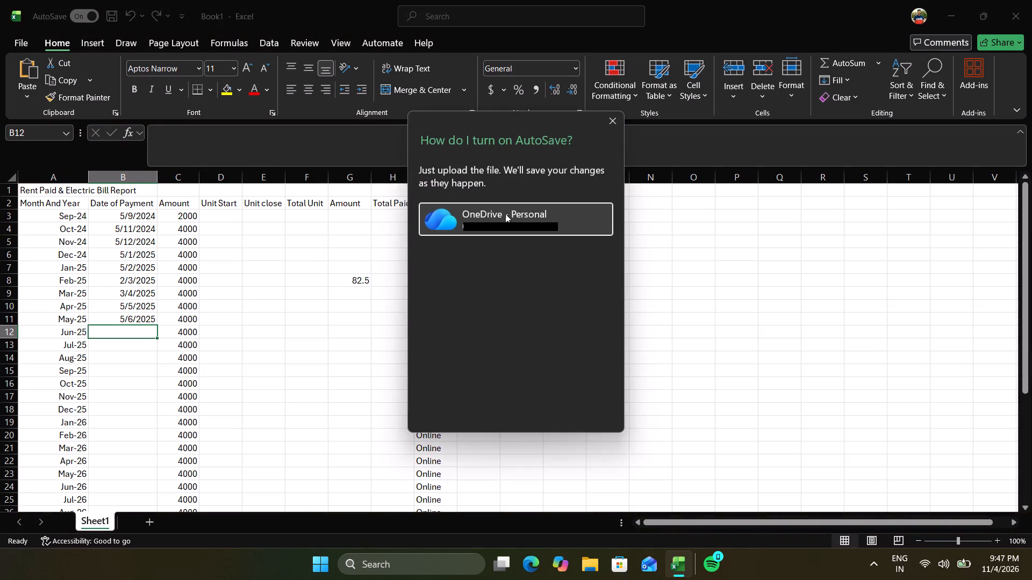
{"action": "left_click", "coordinate": [505, 214]}
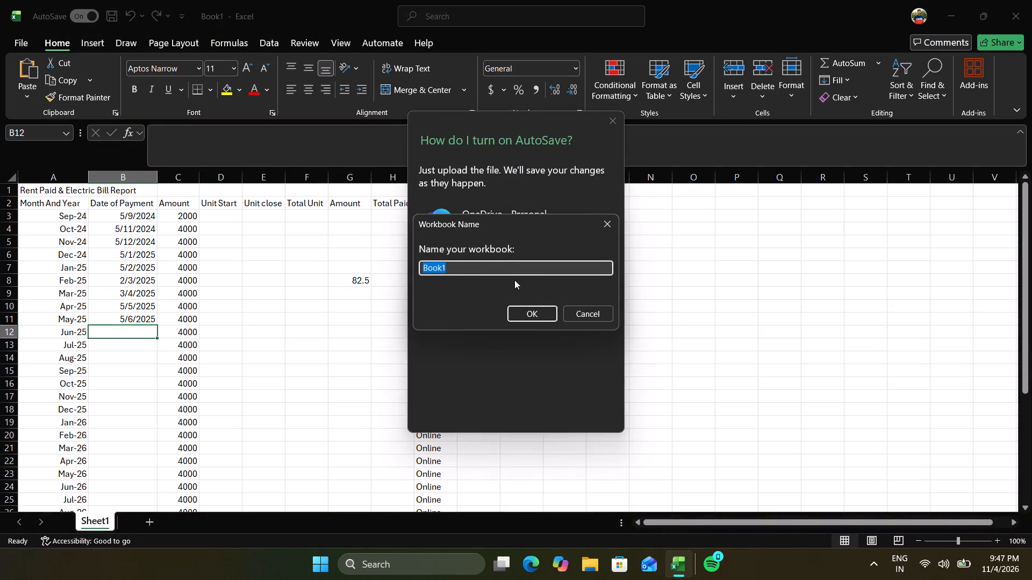
{"action": "left_click", "coordinate": [510, 271]}
{"action": "key", "text": "2"}
{"action": "left_click", "coordinate": [531, 306]}
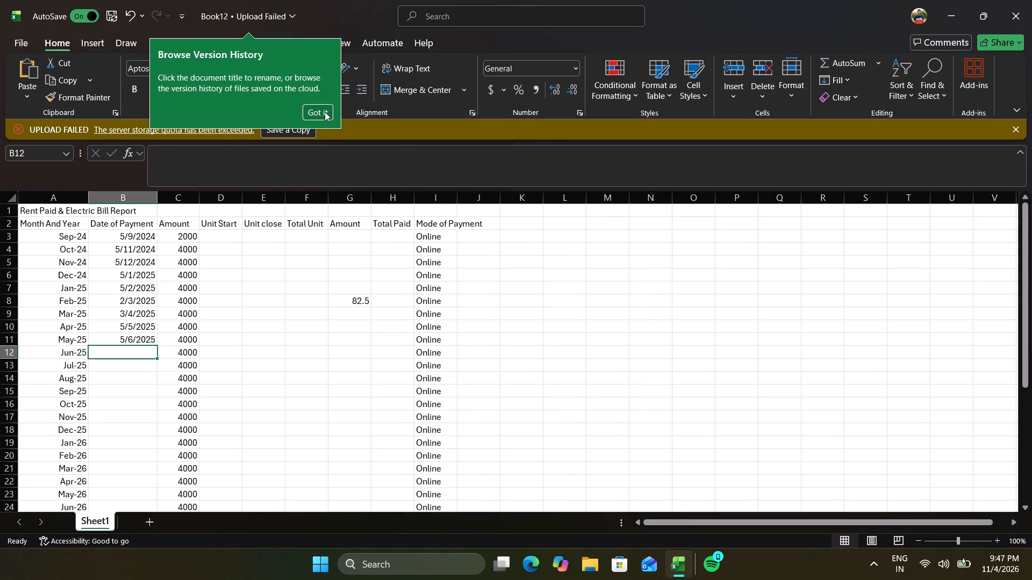
{"action": "left_click", "coordinate": [325, 112]}
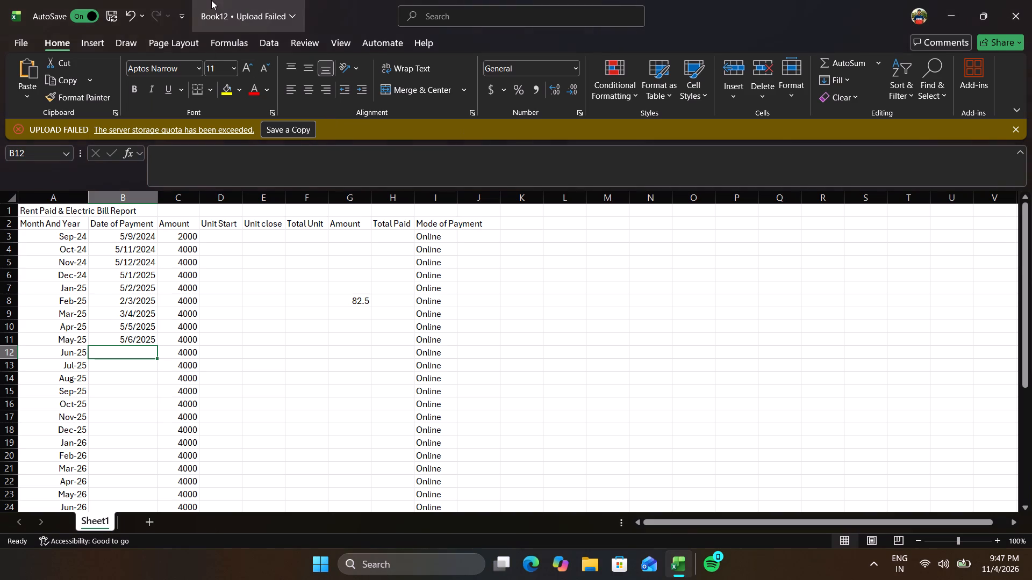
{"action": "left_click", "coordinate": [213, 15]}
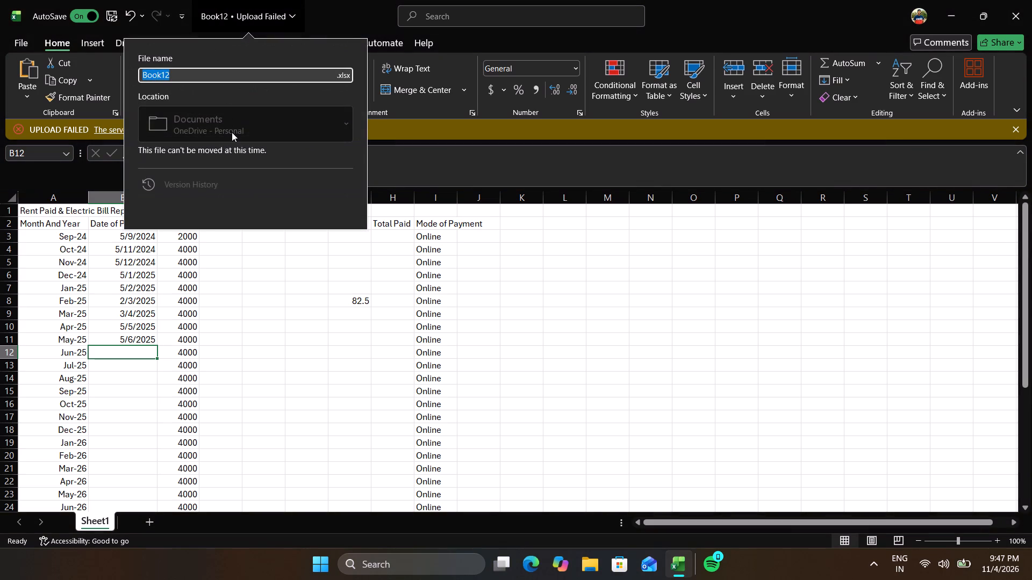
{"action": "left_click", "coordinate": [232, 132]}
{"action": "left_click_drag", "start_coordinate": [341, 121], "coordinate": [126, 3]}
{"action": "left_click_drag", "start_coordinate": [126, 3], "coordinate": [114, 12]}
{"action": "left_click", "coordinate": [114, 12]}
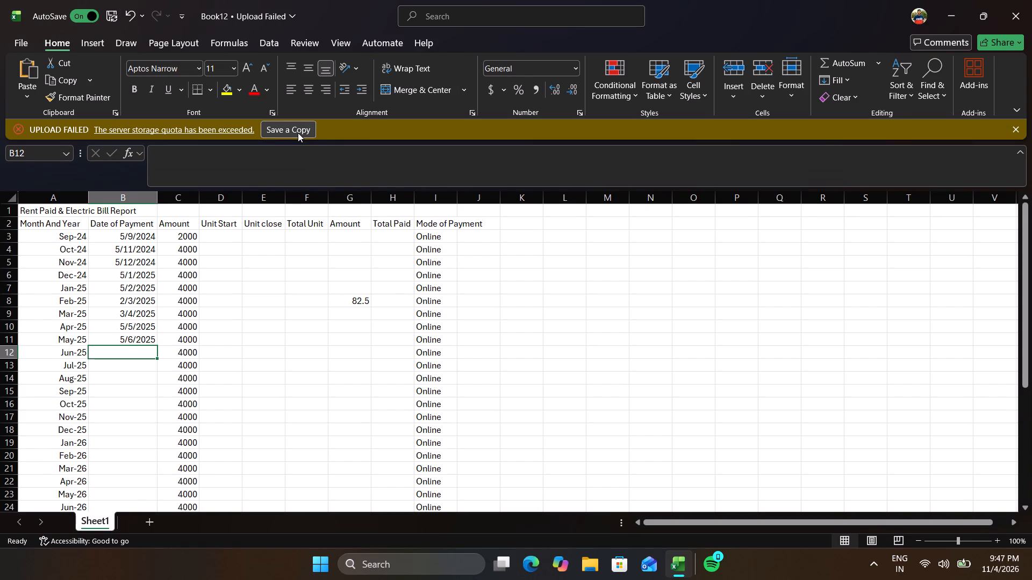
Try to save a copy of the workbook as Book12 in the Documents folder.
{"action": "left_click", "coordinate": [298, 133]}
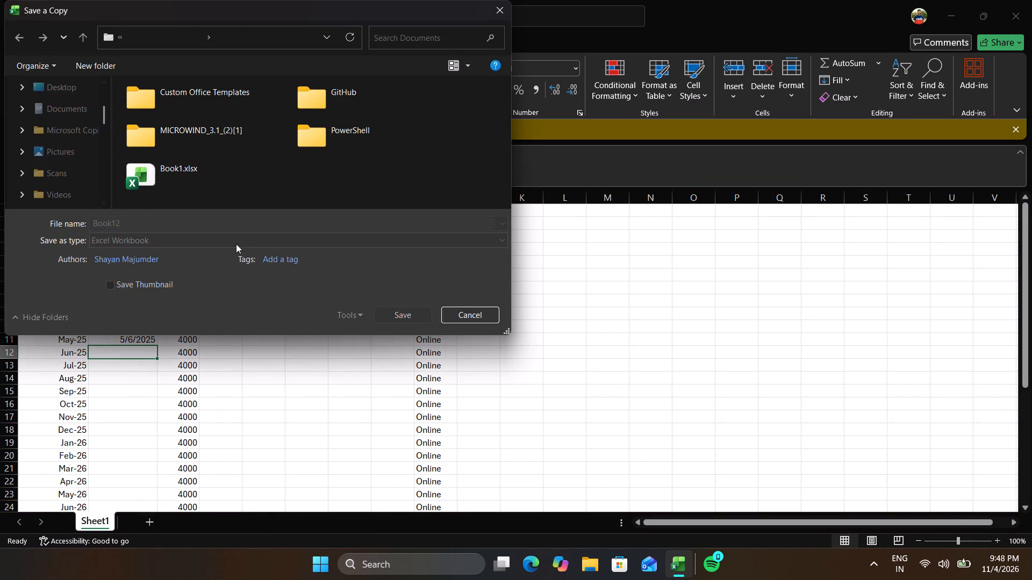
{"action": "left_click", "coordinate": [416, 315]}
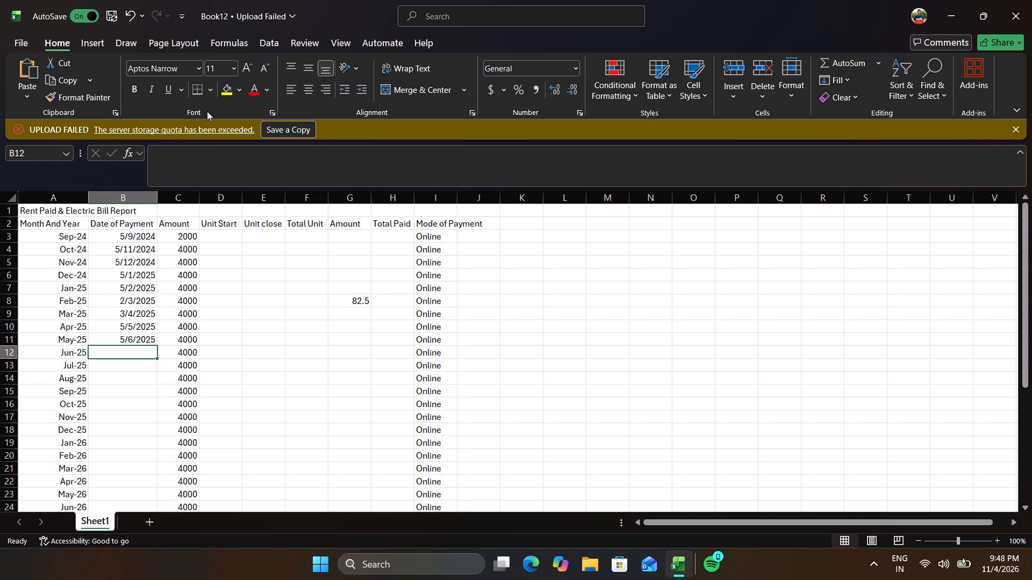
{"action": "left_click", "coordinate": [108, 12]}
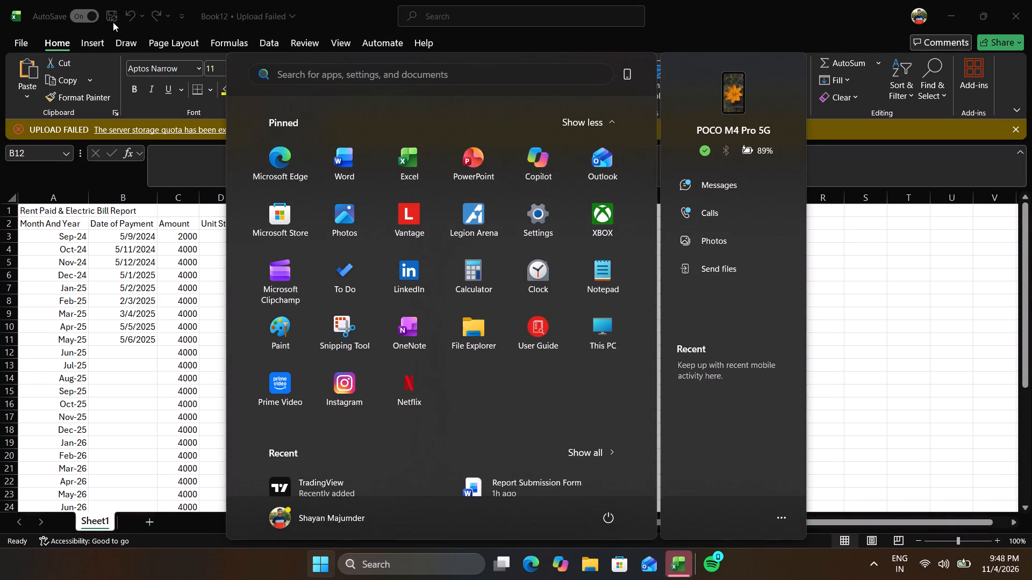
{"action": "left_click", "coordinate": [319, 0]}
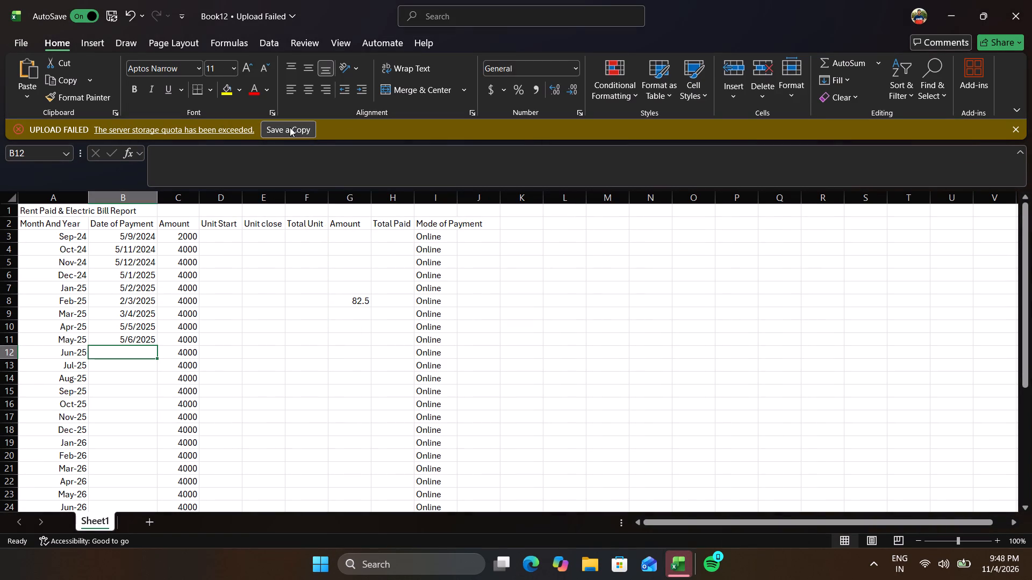
Save a copy of the workbook to the OneDrive Desktop folder as Excel Workbook Book12.
{"action": "left_click", "coordinate": [290, 127]}
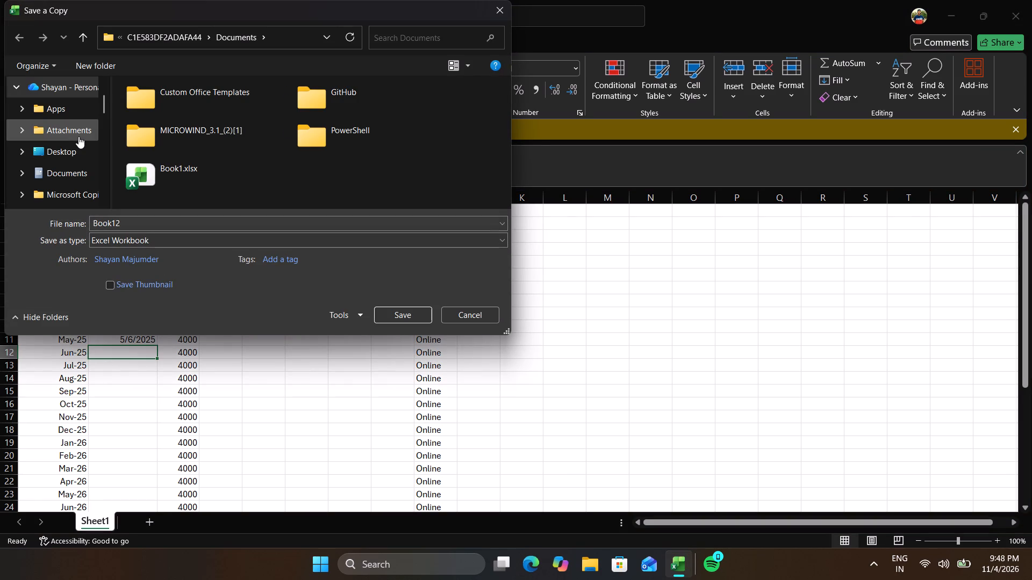
{"action": "left_click", "coordinate": [74, 152]}
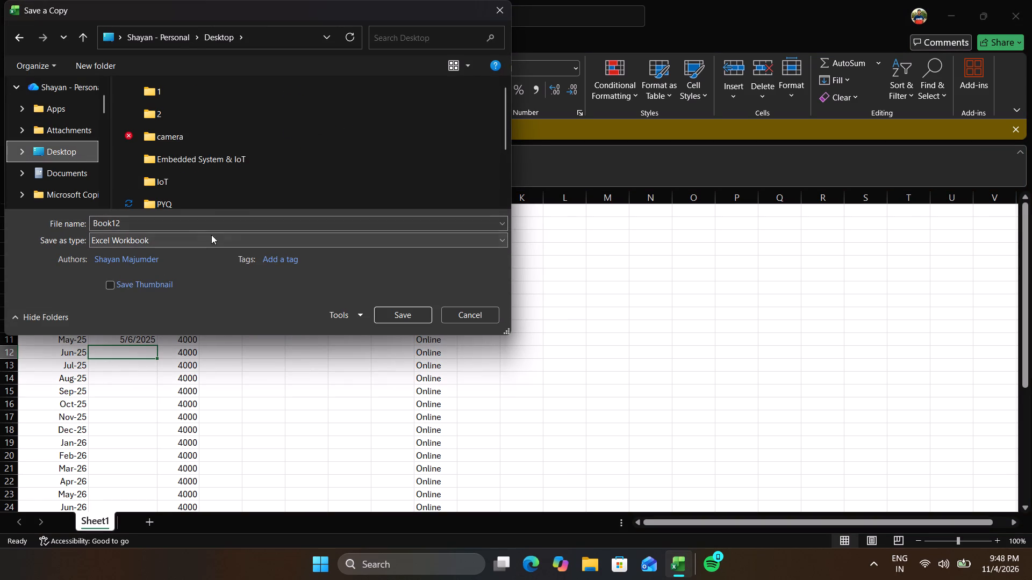
{"action": "left_click", "coordinate": [410, 315]}
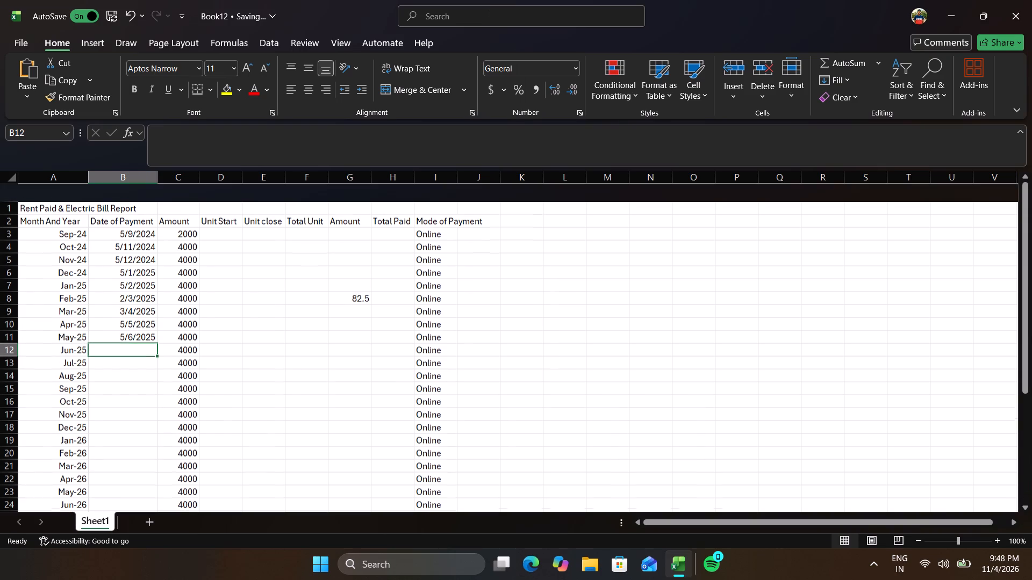
Close the Book12 workbook and return to the desktop.
{"action": "scroll", "coordinate": [410, 315], "scroll_direction": "down", "scroll_amount": 3}
{"action": "scroll", "coordinate": [410, 315], "scroll_direction": "up", "scroll_amount": 3}
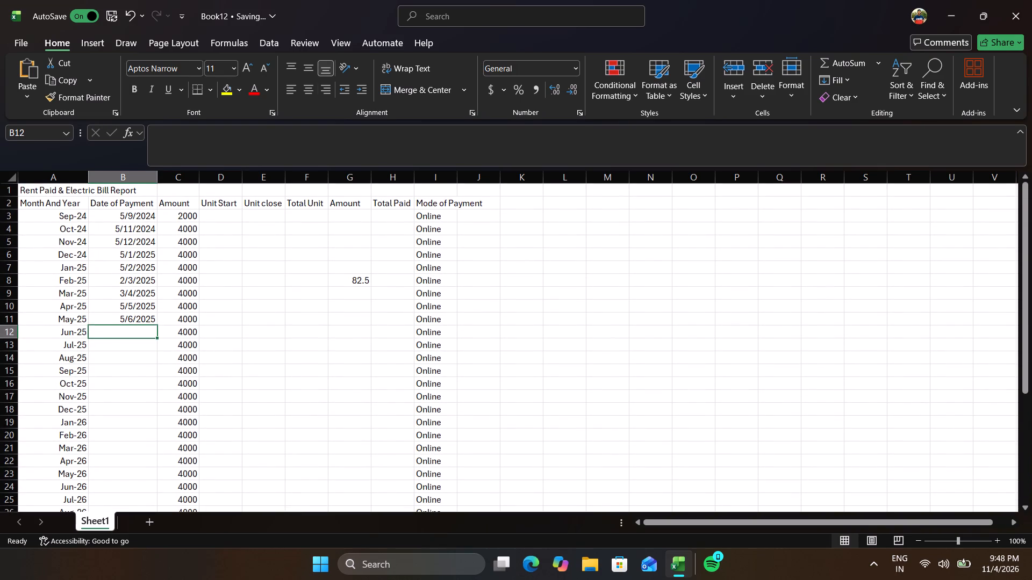
{"action": "left_click", "coordinate": [1016, 0]}
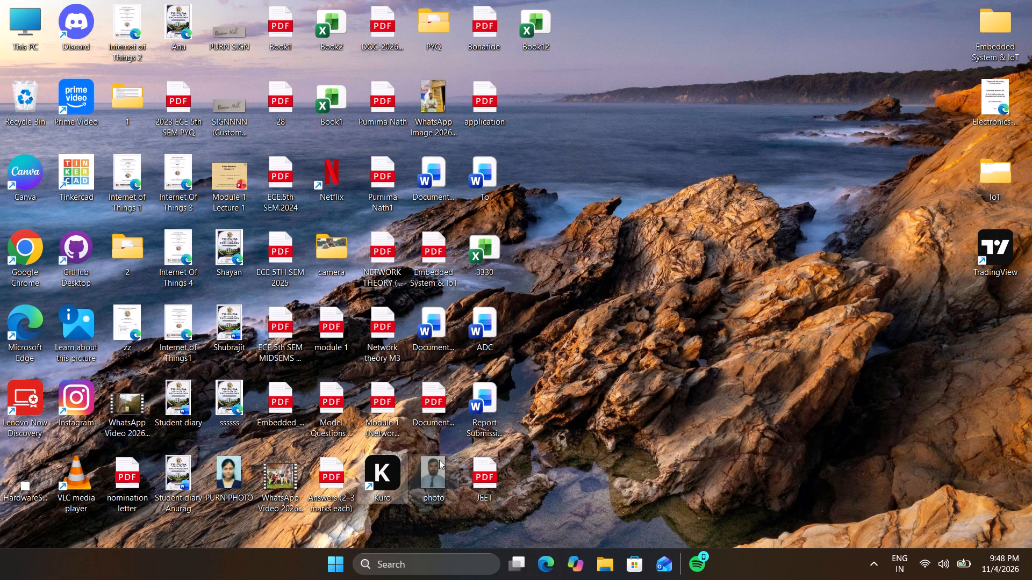
Launch Kuro from the desktop.
{"action": "double_click", "coordinate": [382, 463]}
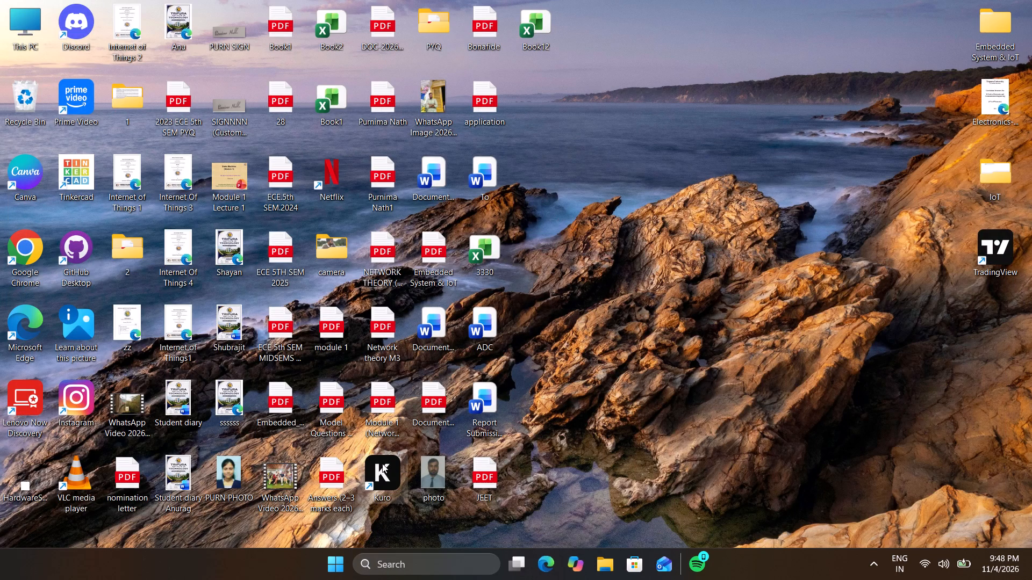
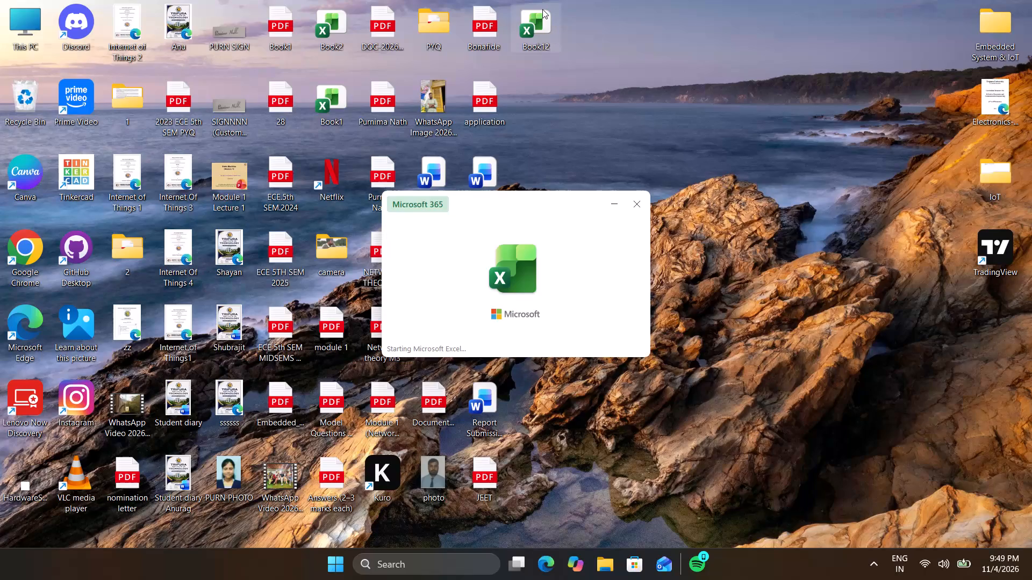
Change the payment mode in column I to Offline for the Apr-25 and May-25 rows.
{"action": "scroll", "coordinate": [370, 224], "scroll_direction": "down", "scroll_amount": 1}
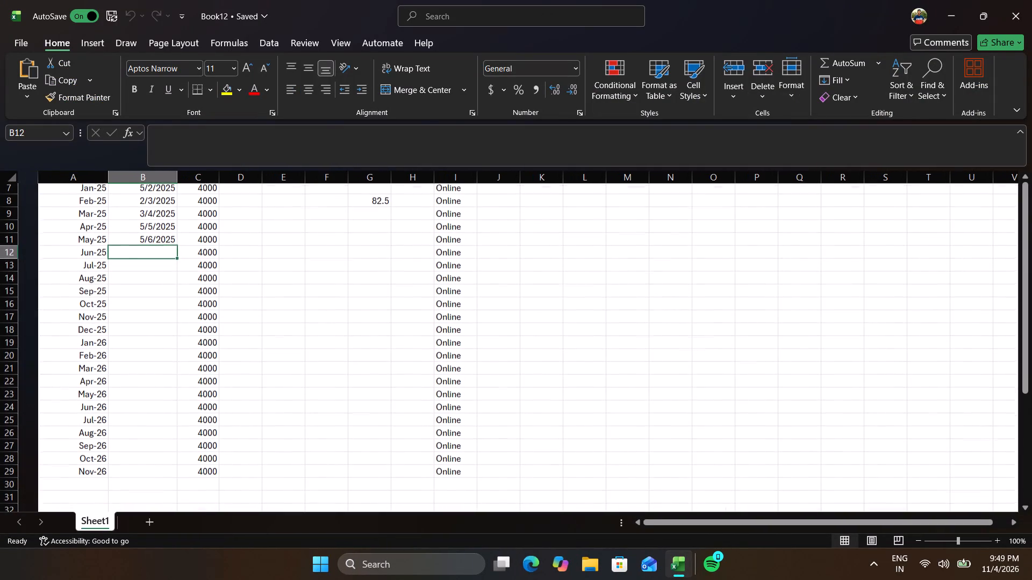
{"action": "scroll", "coordinate": [370, 224], "scroll_direction": "up", "scroll_amount": 1}
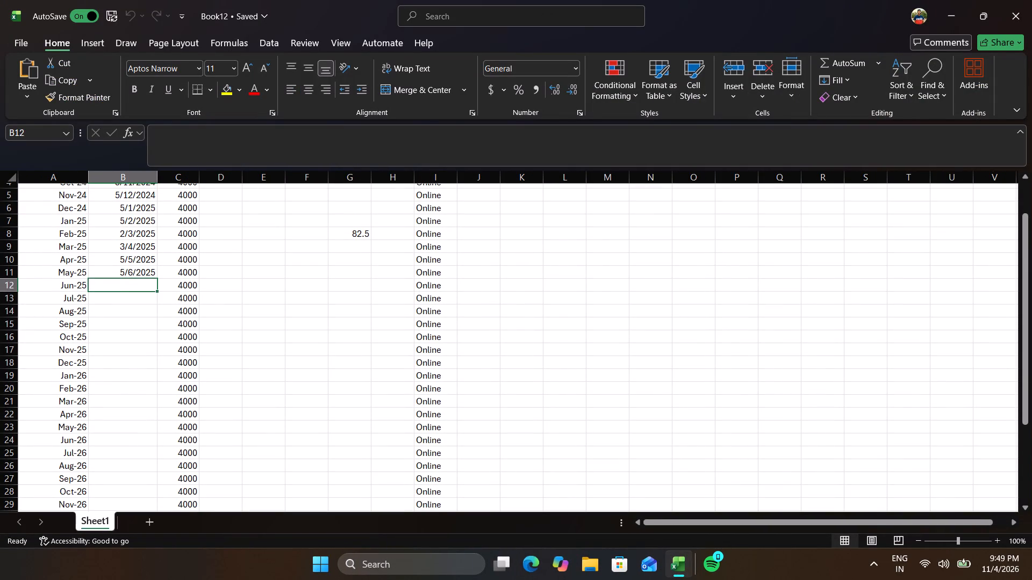
{"action": "left_click", "coordinate": [428, 264]}
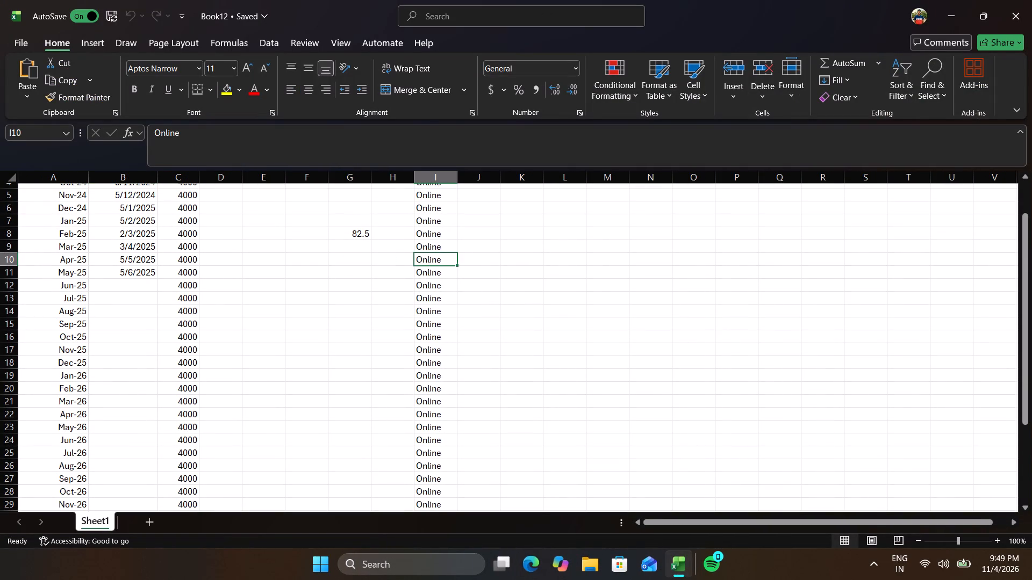
{"action": "type", "text": "Offlinr"}
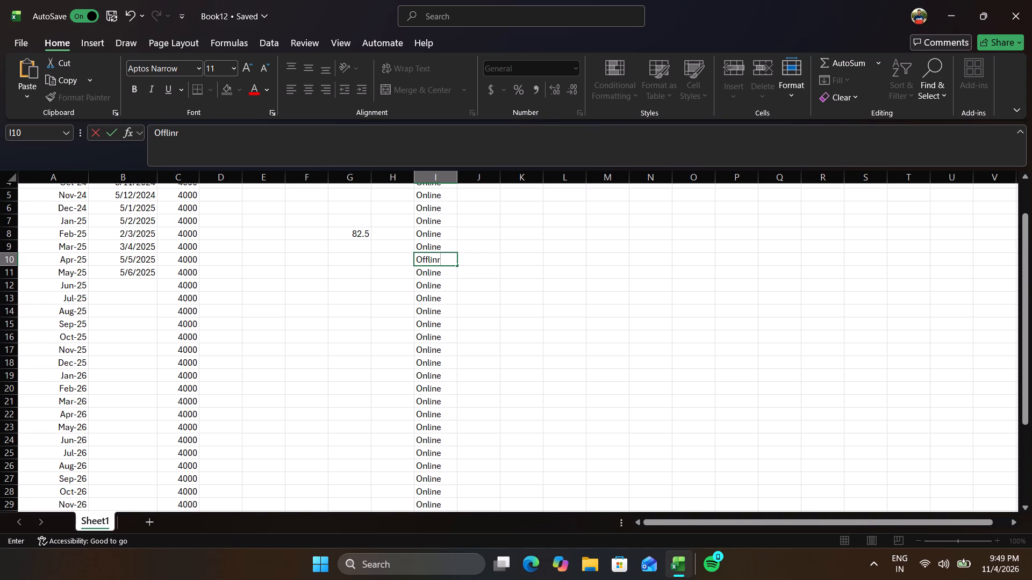
{"action": "key", "text": "BackSpace"}
{"action": "key", "text": "e"}
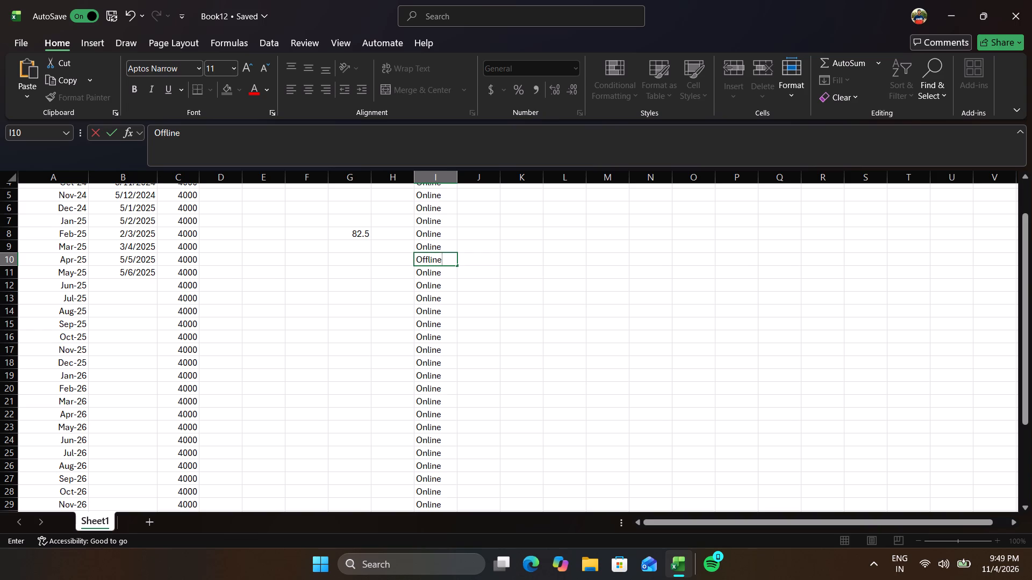
{"action": "left_click", "coordinate": [457, 274]}
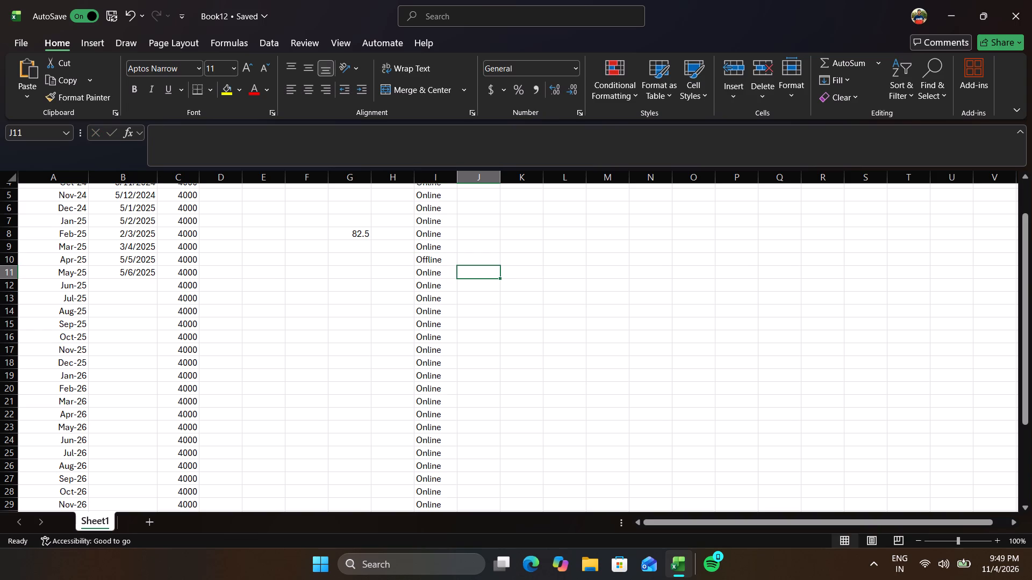
{"action": "left_click", "coordinate": [443, 258]}
{"action": "left_click_drag", "start_coordinate": [458, 264], "coordinate": [456, 274]}
{"action": "left_click", "coordinate": [257, 266]}
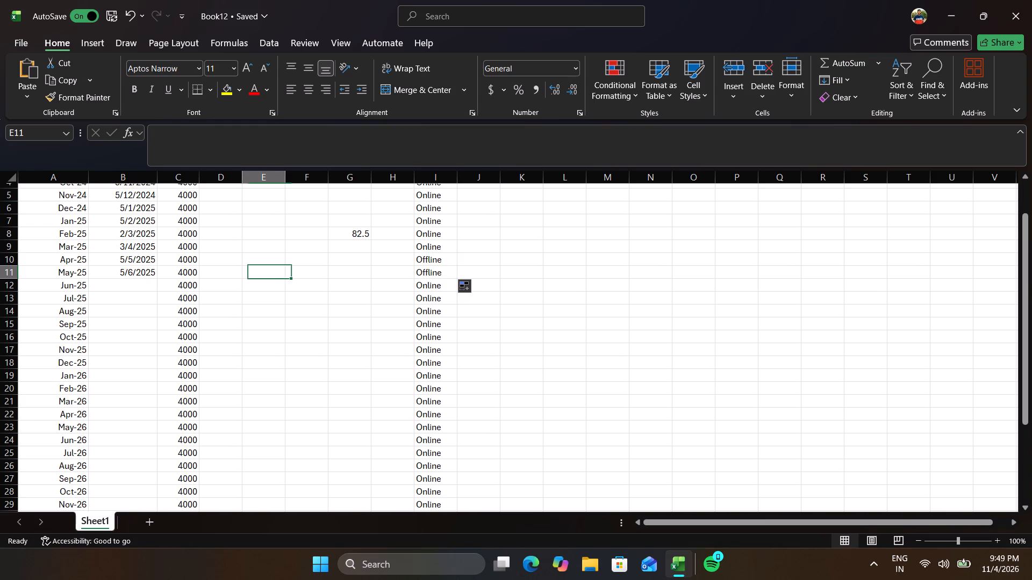
Enter 2/7/2025 as the rent payment date for Jun-25 in column B.
{"action": "left_click", "coordinate": [127, 287]}
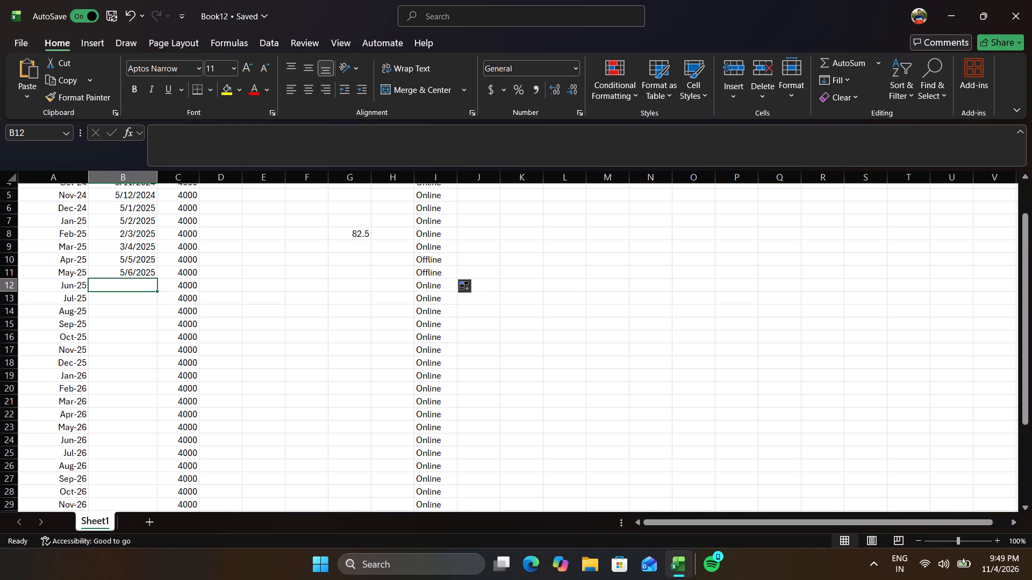
{"action": "key", "text": "2"}
{"action": "type", "text": "//"}
{"action": "key", "text": "BackSpace"}
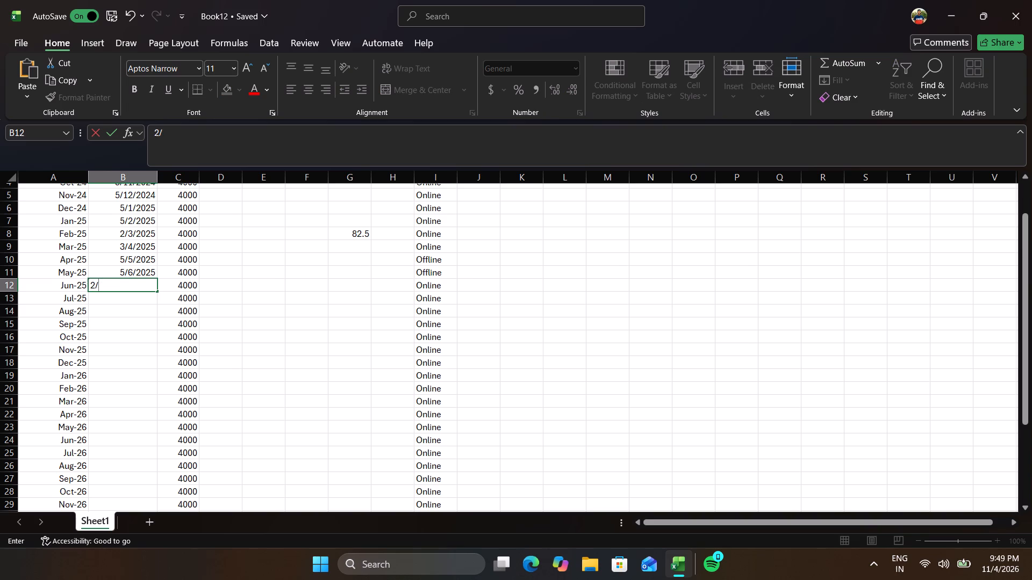
{"action": "type", "text": "7/2025"}
{"action": "key", "text": "Down"}
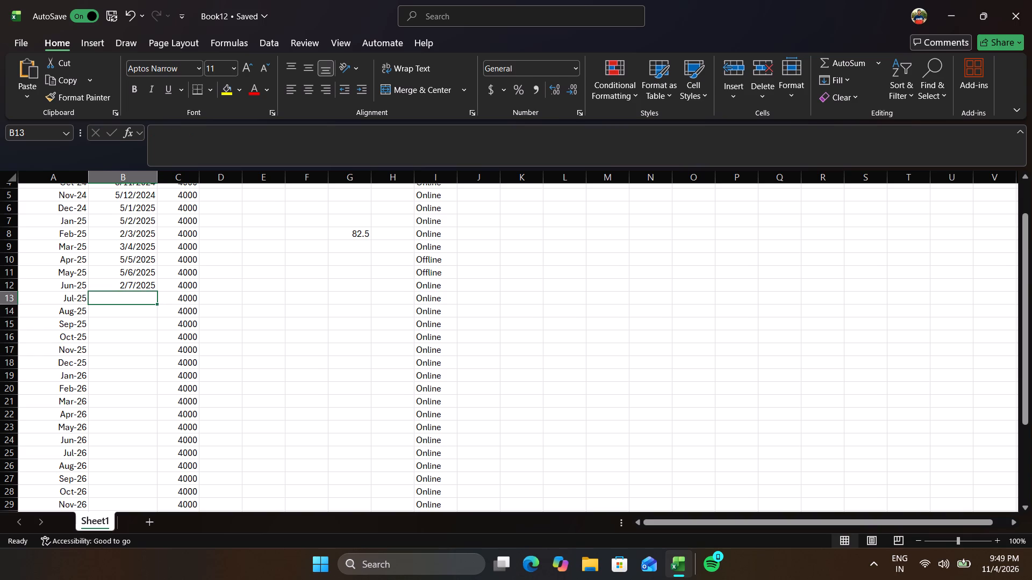
Enter 5/8/2025 as the rent payment date for Jul-25 in column B.
{"action": "left_click", "coordinate": [136, 299]}
{"action": "key", "text": "5"}
{"action": "key", "text": "slash"}
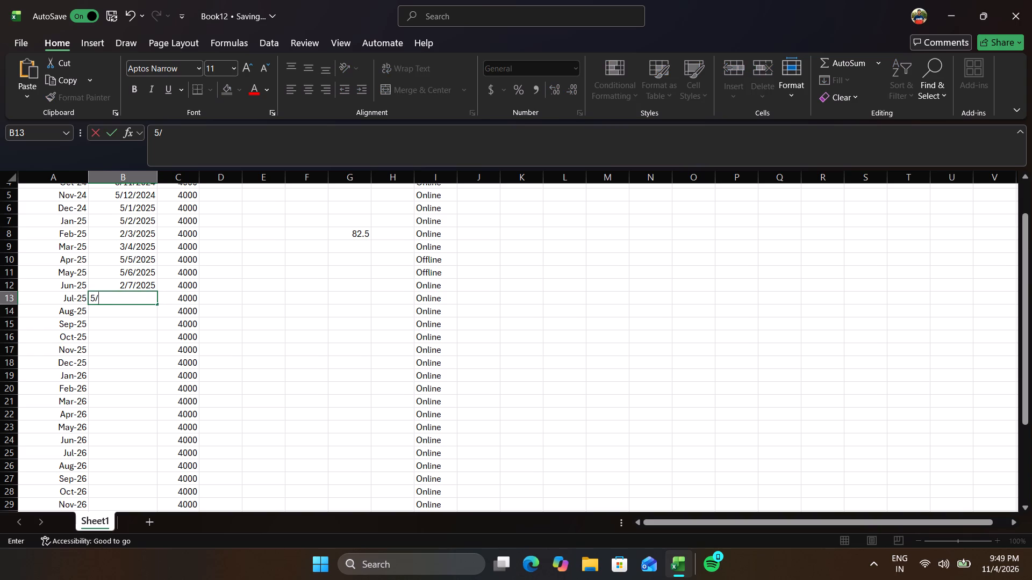
{"action": "type", "text": "8/"}
{"action": "type", "text": "2025"}
{"action": "key", "text": "Left"}
{"action": "key", "text": "Down"}
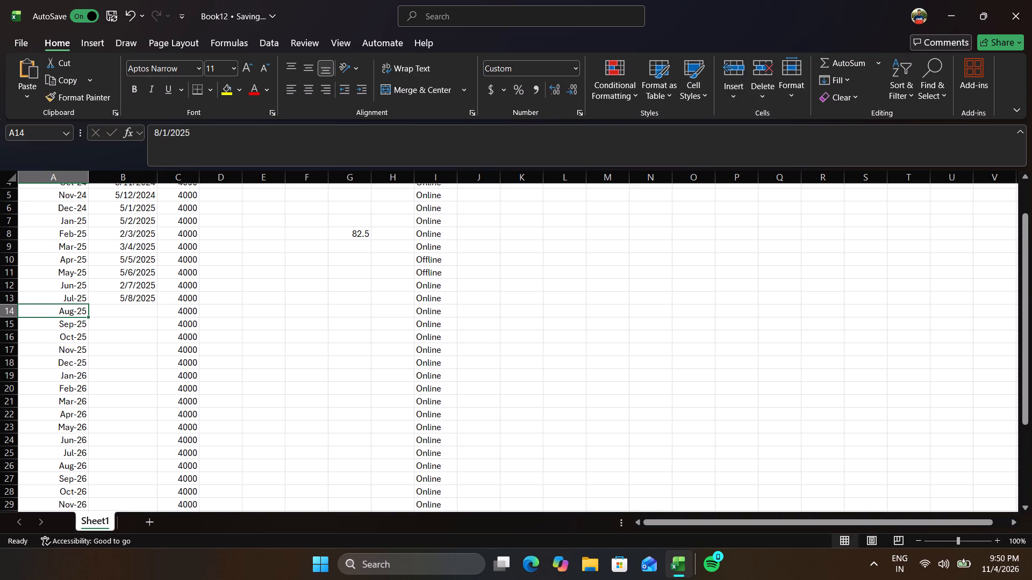
Enter 4/9/2025 as the rent payment date for Aug-25 in column B.
{"action": "key", "text": "Right"}
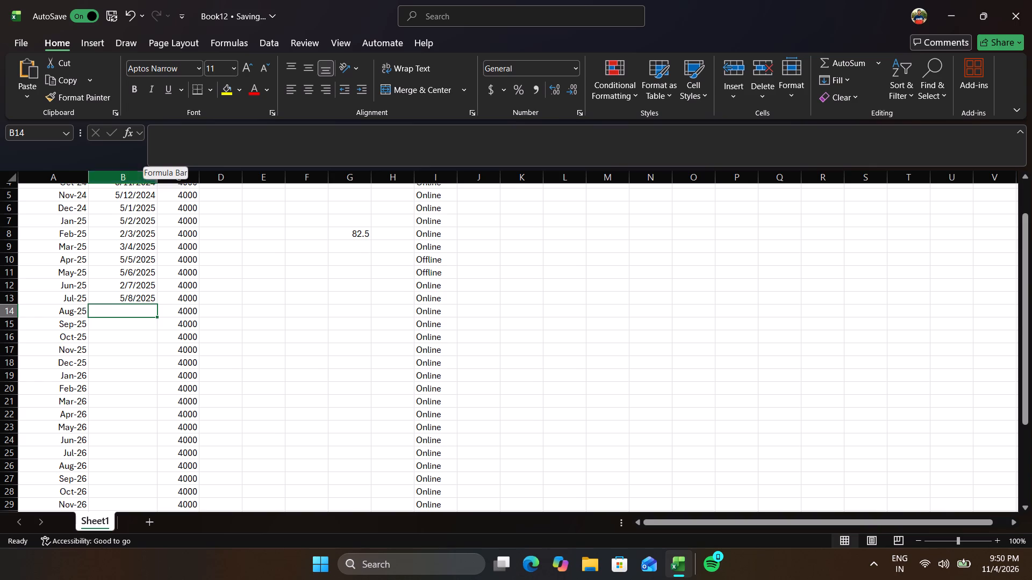
{"action": "key", "text": "4"}
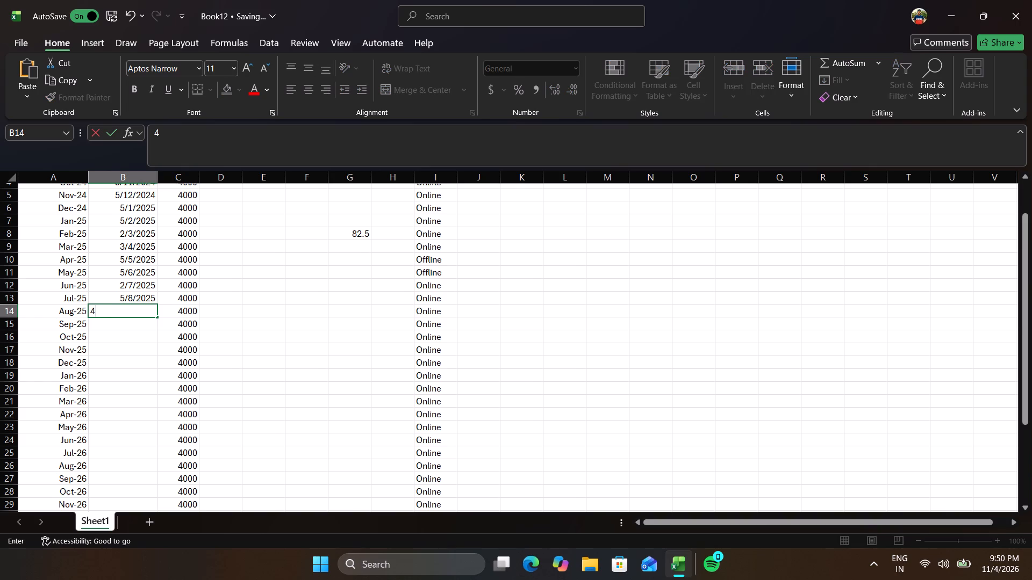
{"action": "key", "text": "slash"}
{"action": "key", "text": "9"}
{"action": "key", "text": "slash"}
{"action": "type", "text": "2025"}
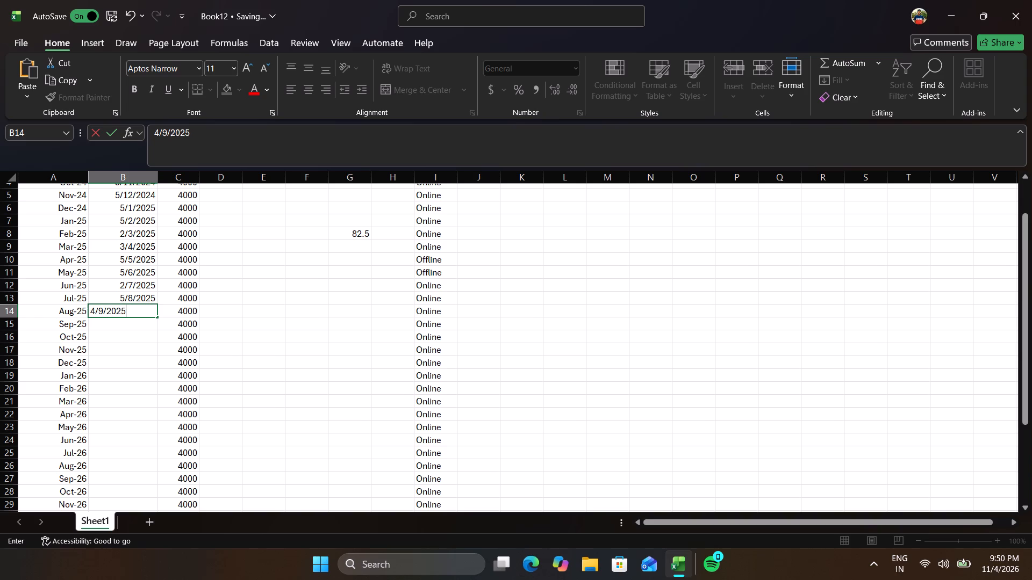
{"action": "key", "text": "Down"}
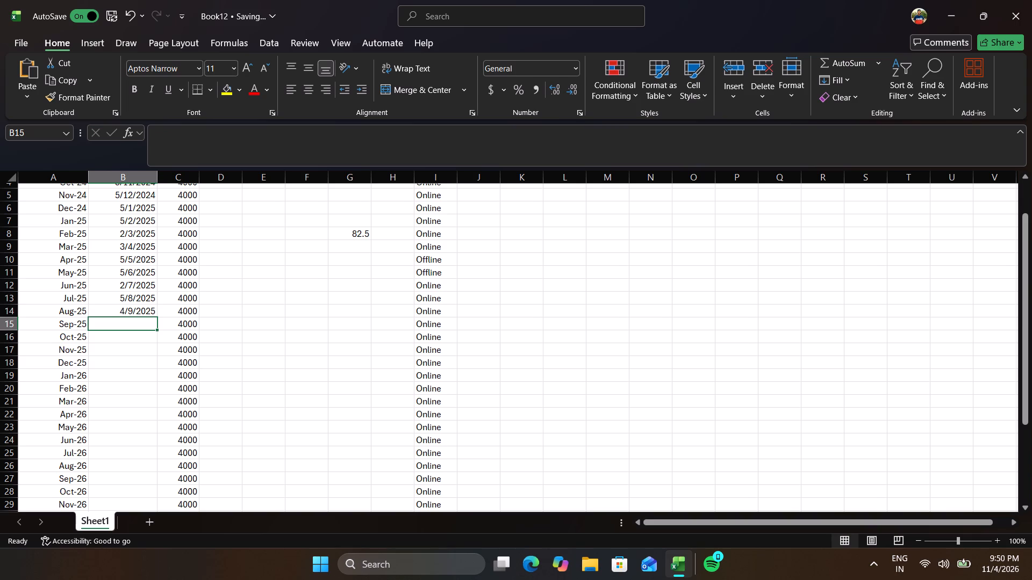
Leave Sep-25 blank and enter 5/11/2025 as the rent payment date for Oct-25 in column B.
{"action": "left_click", "coordinate": [471, 425]}
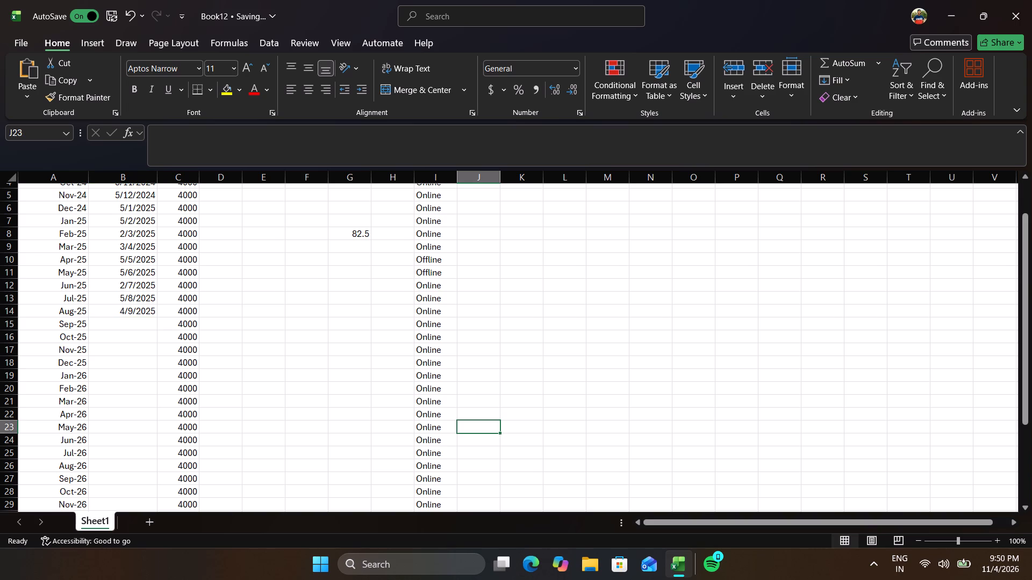
{"action": "left_click", "coordinate": [149, 326]}
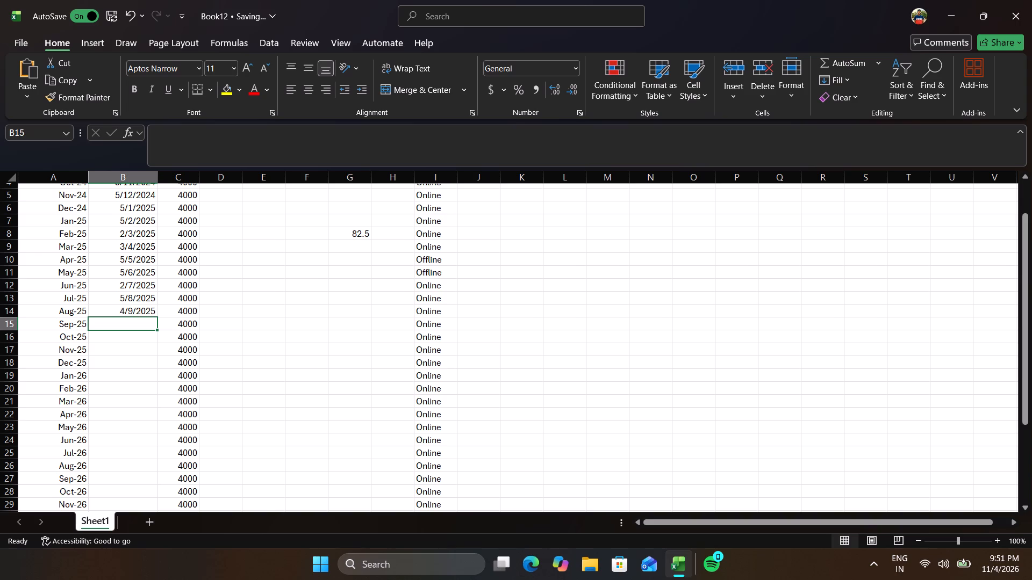
{"action": "left_click", "coordinate": [109, 338]}
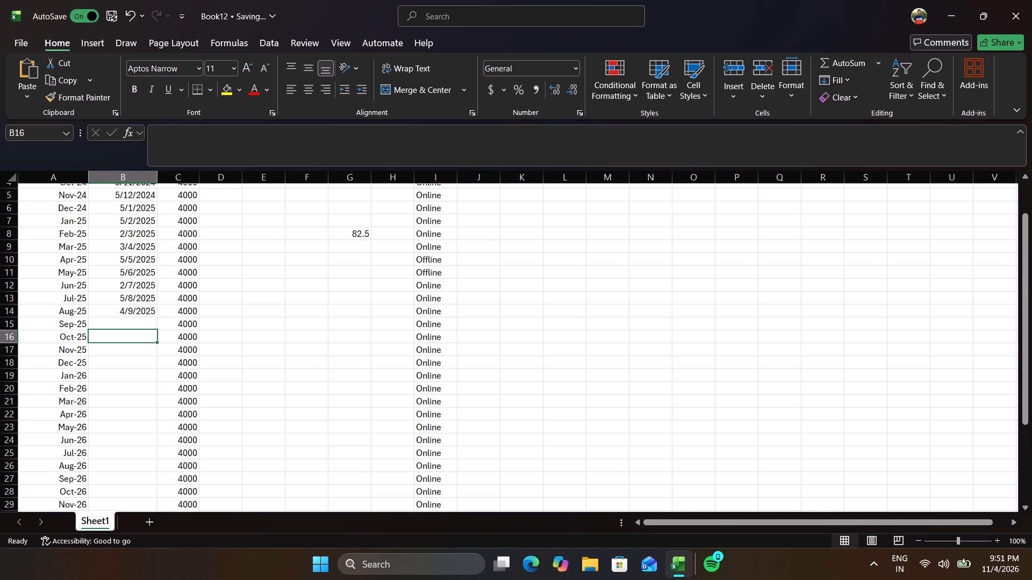
{"action": "type", "text": "5/"}
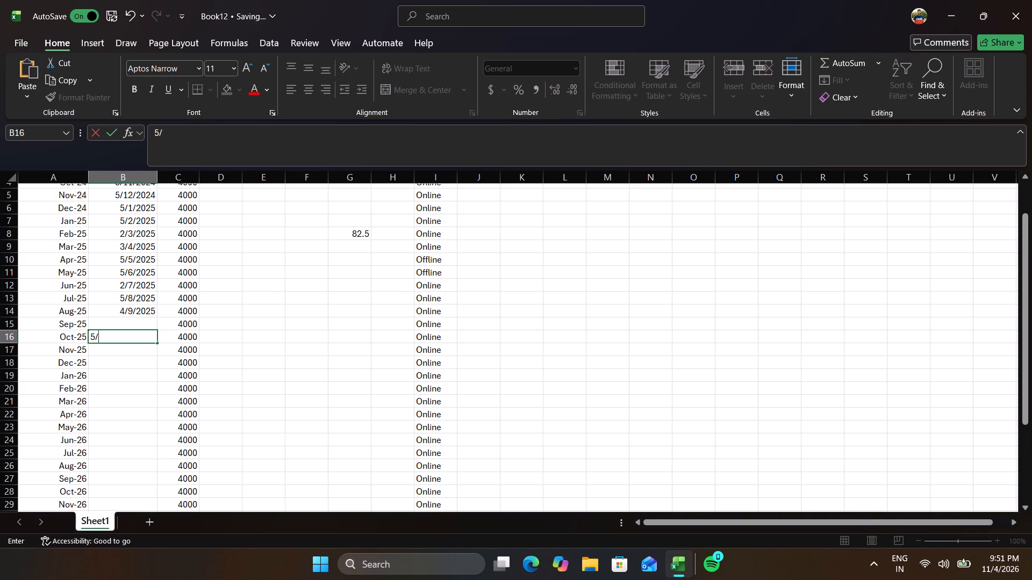
{"action": "key", "text": "1"}
{"action": "key", "text": "1"}
{"action": "key", "text": "slash"}
{"action": "type", "text": "2025"}
{"action": "left_click", "coordinate": [123, 352]}
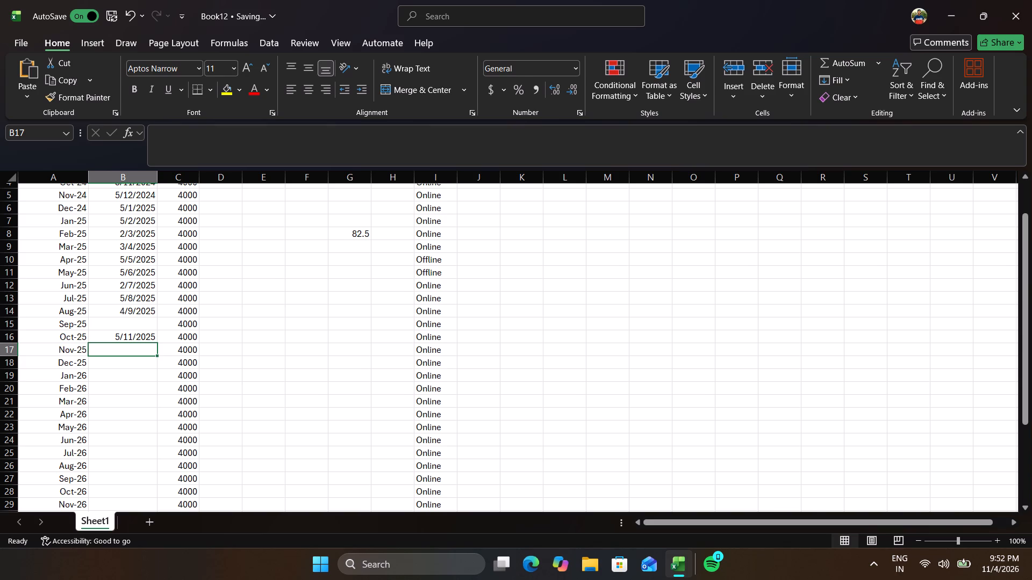
Enter 2/12/2025 as the rent payment date for Nov-25 in column B.
{"action": "left_click", "coordinate": [140, 360]}
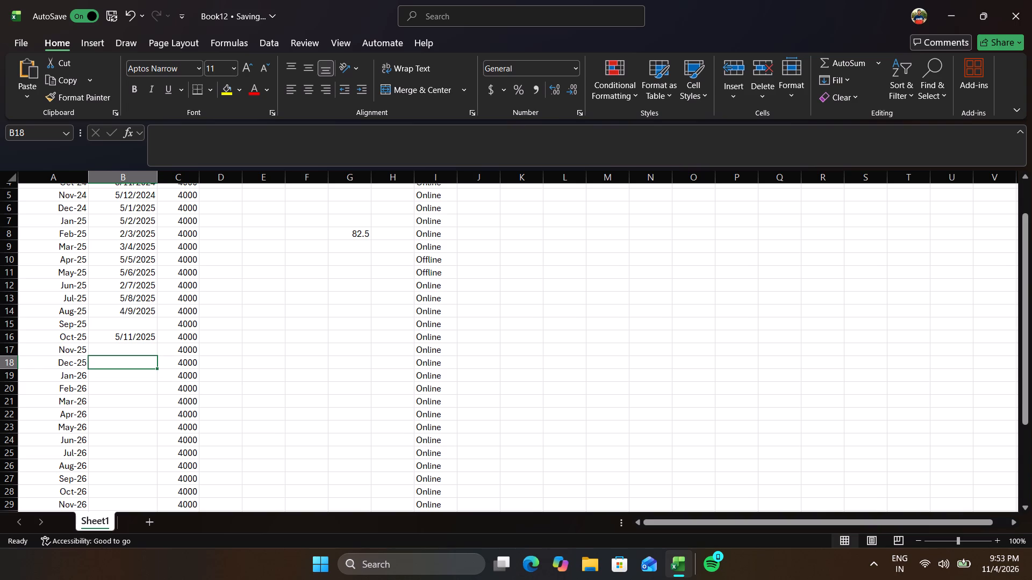
{"action": "left_click", "coordinate": [118, 327]}
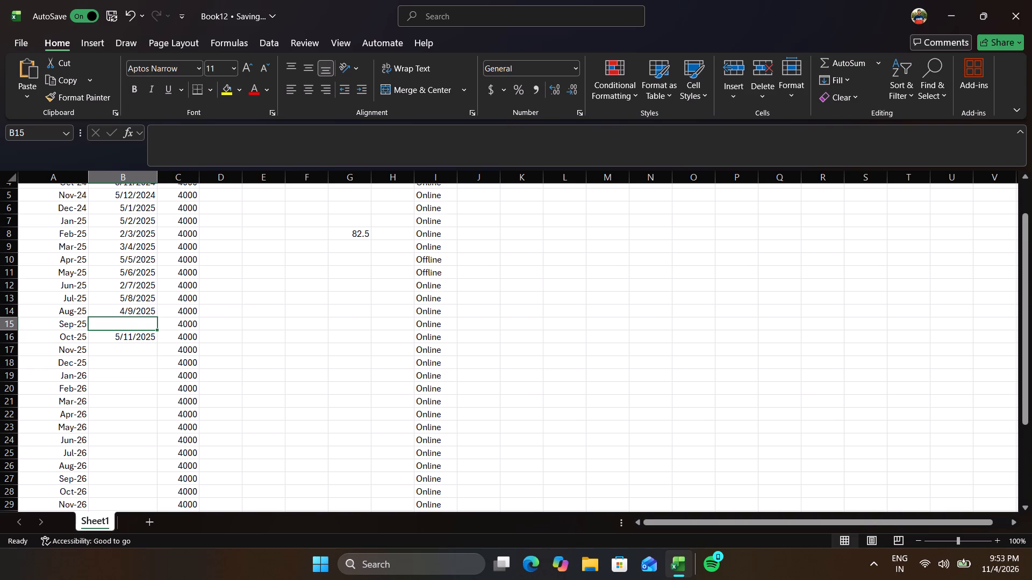
{"action": "left_click", "coordinate": [122, 348]}
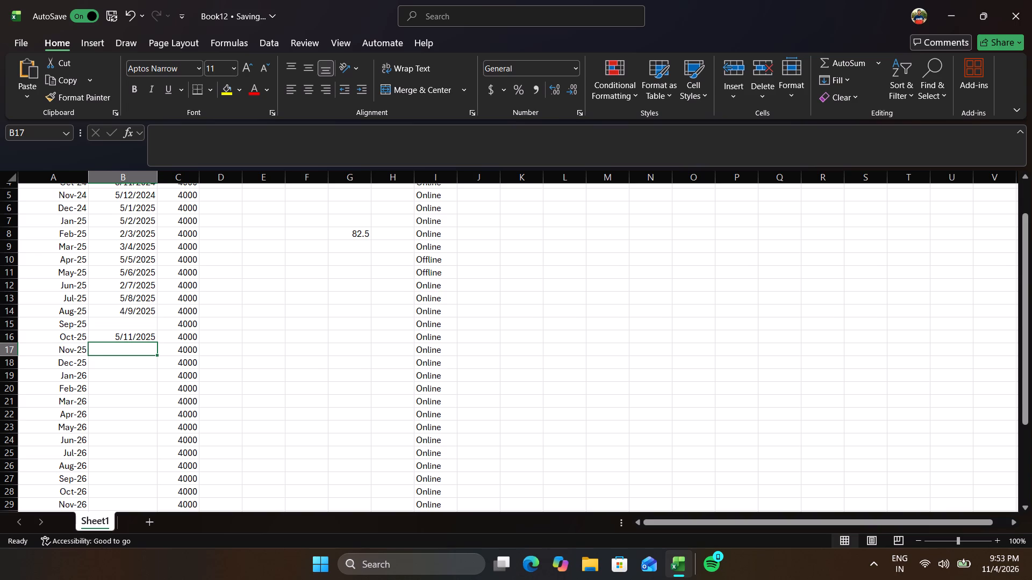
{"action": "key", "text": "2"}
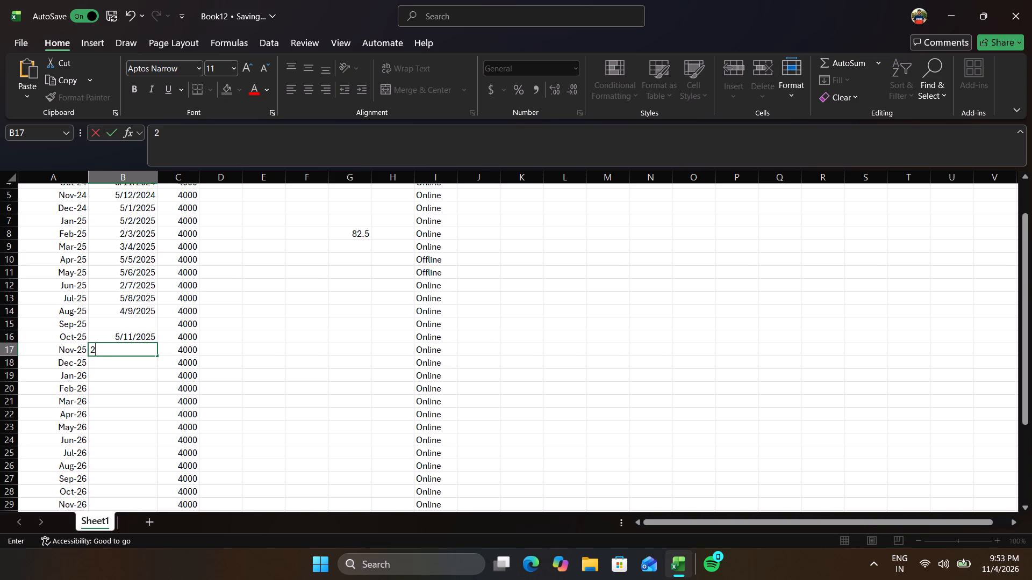
{"action": "key", "text": "slash"}
{"action": "type", "text": "12"}
{"action": "key", "text": "slash"}
{"action": "type", "text": "2025"}
{"action": "key", "text": "Down"}
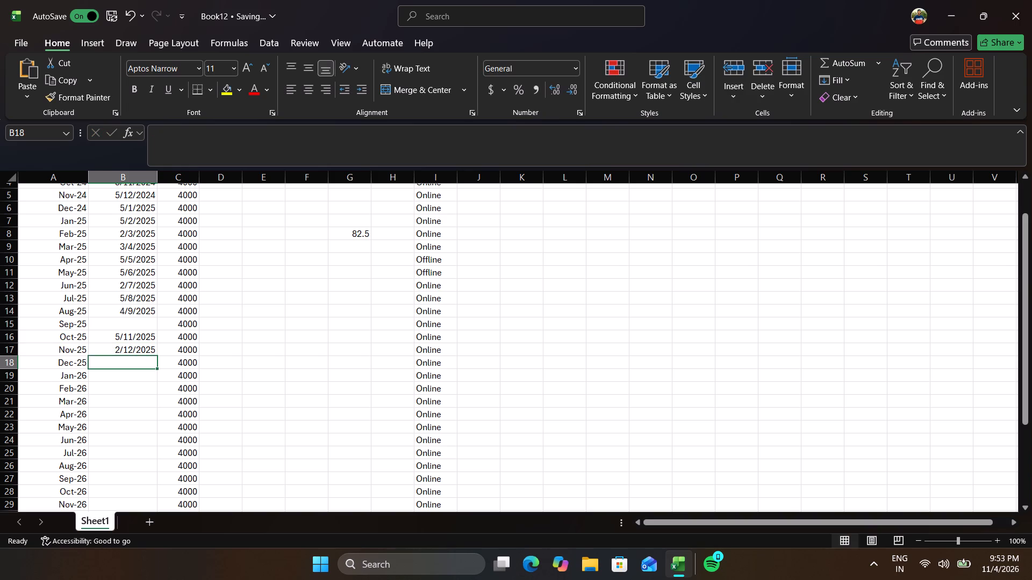
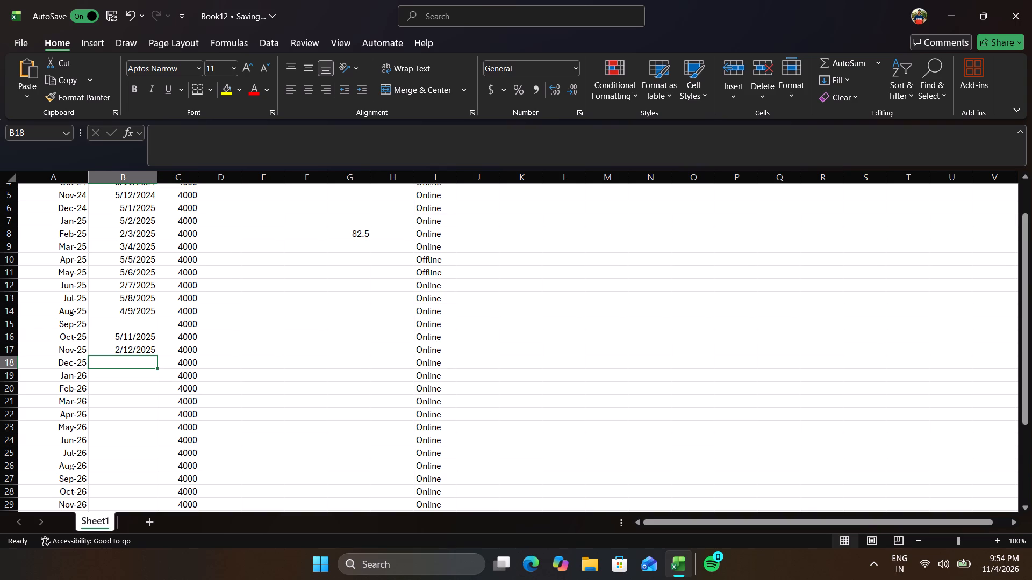
Enter the Oct-25 meter readings: 377 as Unit Start and 403 as Unit close.
{"action": "left_click", "coordinate": [216, 335]}
{"action": "scroll", "coordinate": [216, 335], "scroll_direction": "up", "scroll_amount": 1}
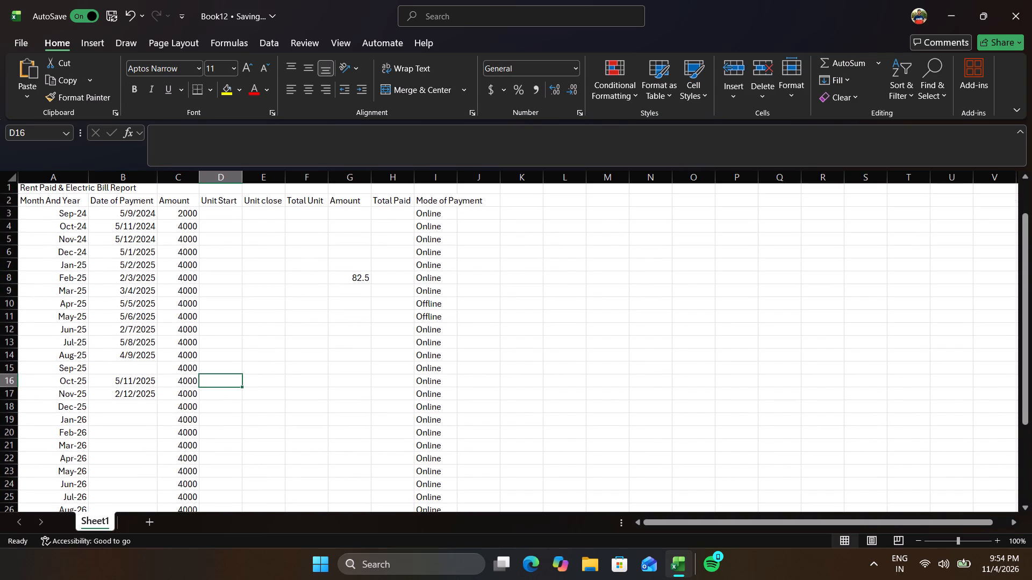
{"action": "scroll", "coordinate": [216, 335], "scroll_direction": "up", "scroll_amount": 1}
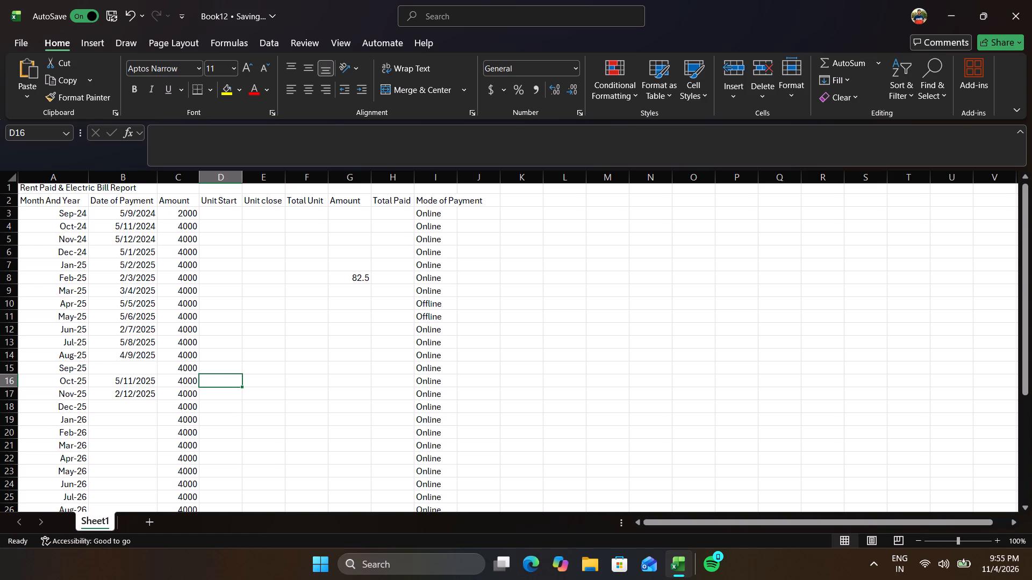
{"action": "left_click", "coordinate": [211, 380]}
{"action": "type", "text": "377"}
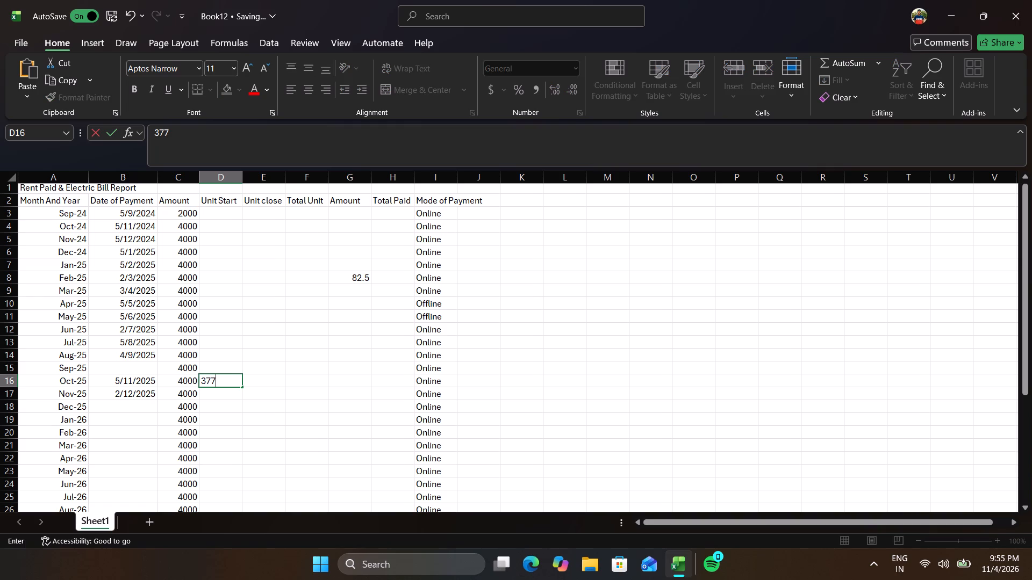
{"action": "key", "text": "Right"}
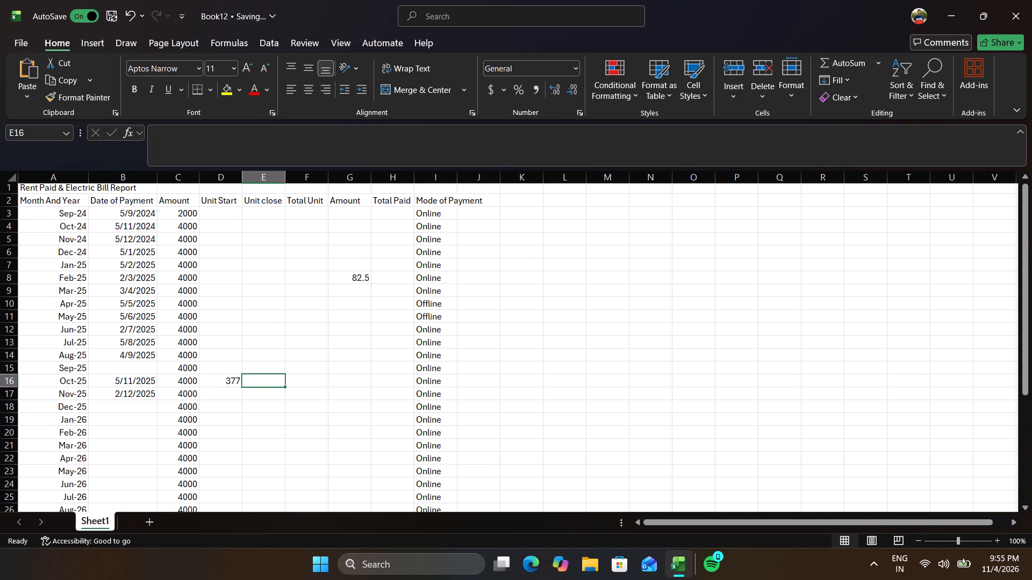
{"action": "type", "text": "403"}
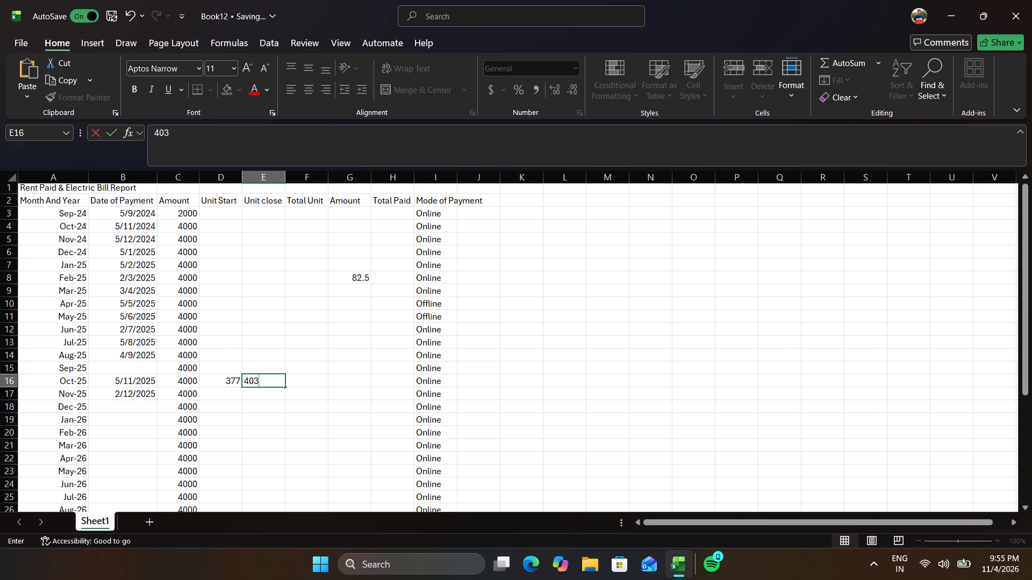
Enter the Sep-25 meter readings: 377 as Unit close and 350 as Unit Start.
{"action": "left_click", "coordinate": [256, 369]}
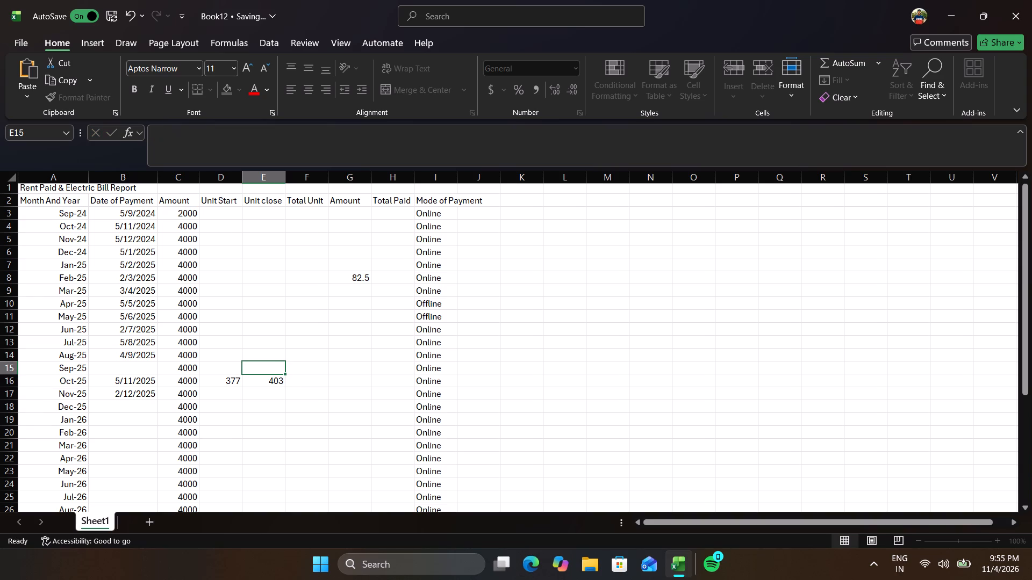
{"action": "type", "text": "377"}
{"action": "key", "text": "Left"}
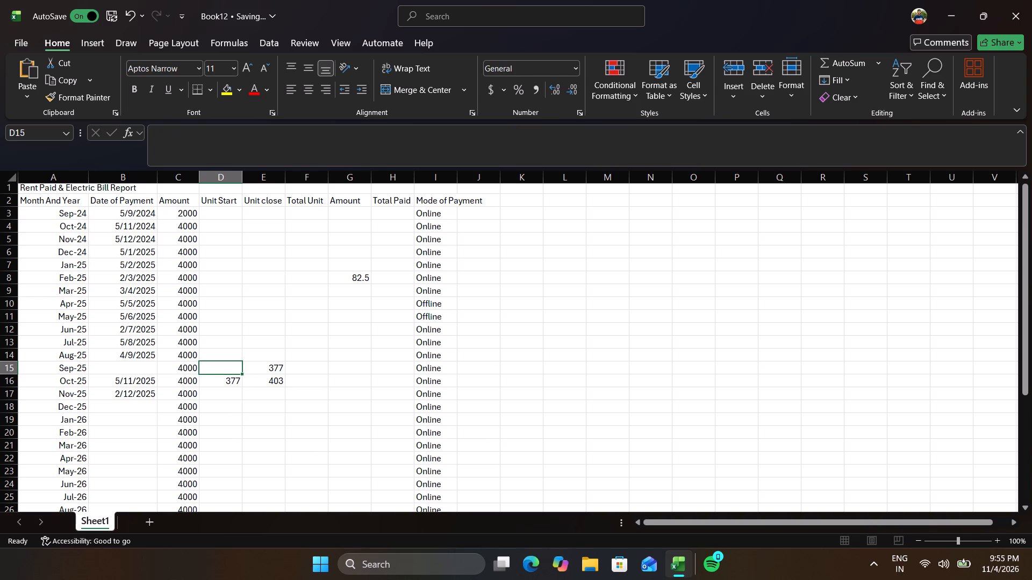
{"action": "type", "text": "35"}
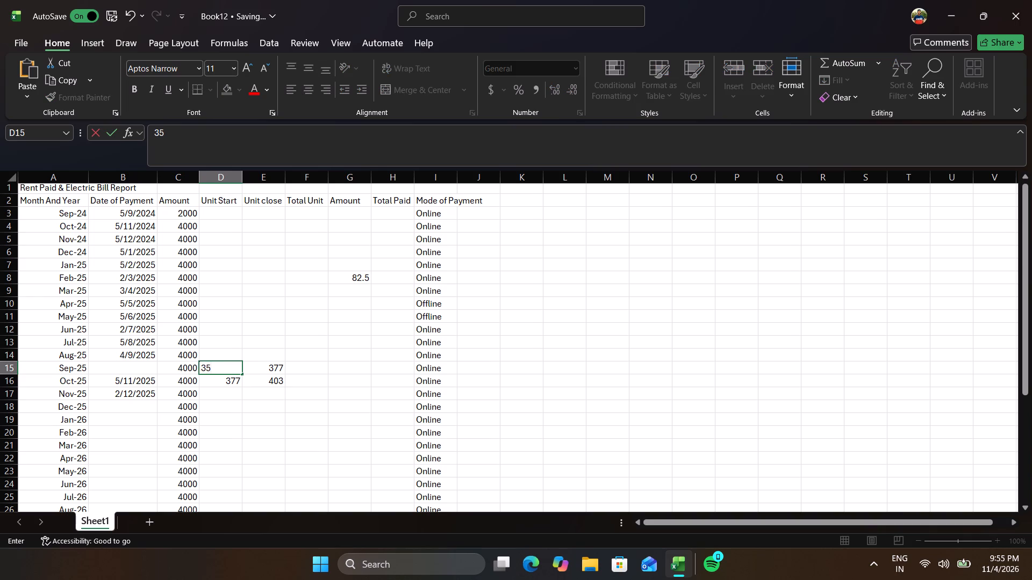
{"action": "key", "text": "0"}
{"action": "key", "text": "Down"}
Enter the Nov-25 meter readings: 403 as Unit Start and 409 as Unit close.
{"action": "key", "text": "Down"}
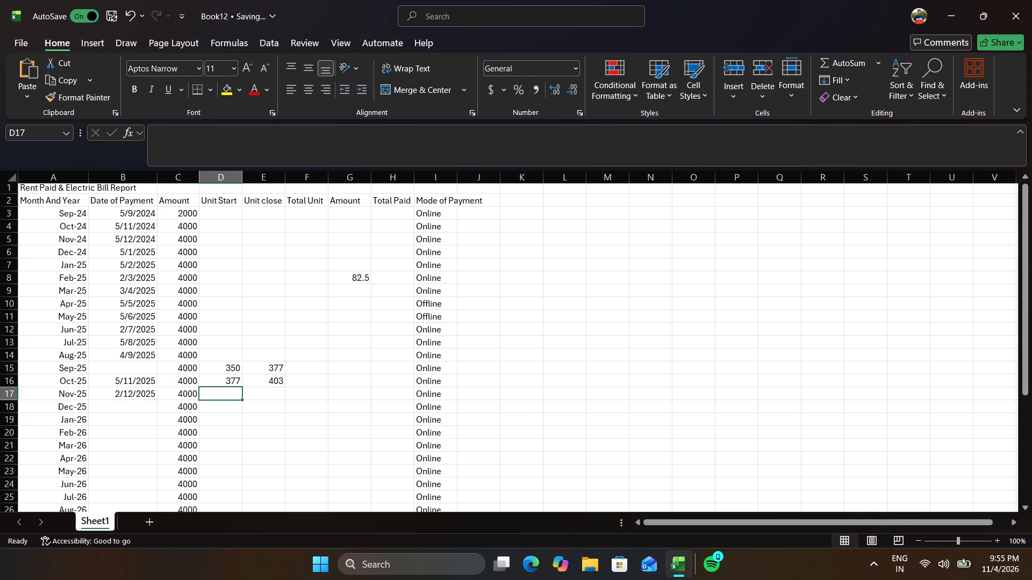
{"action": "key", "text": "Up"}
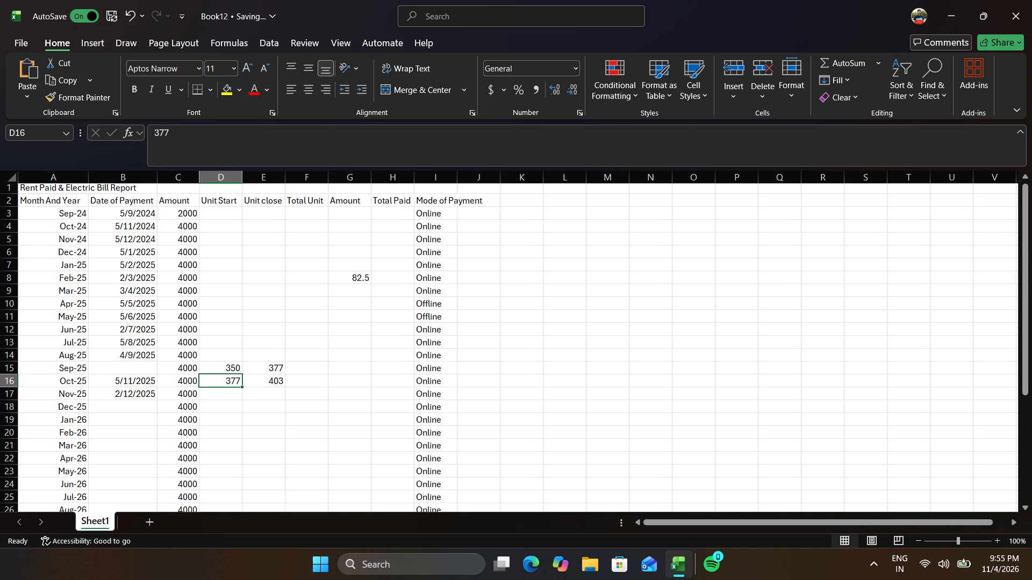
{"action": "key", "text": "Down"}
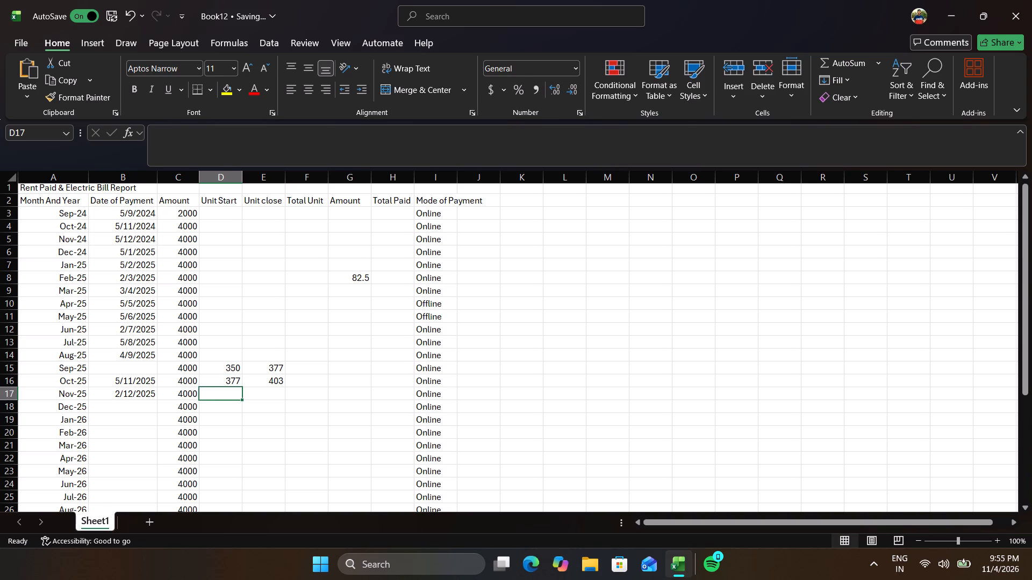
{"action": "type", "text": "40"}
{"action": "key", "text": "3"}
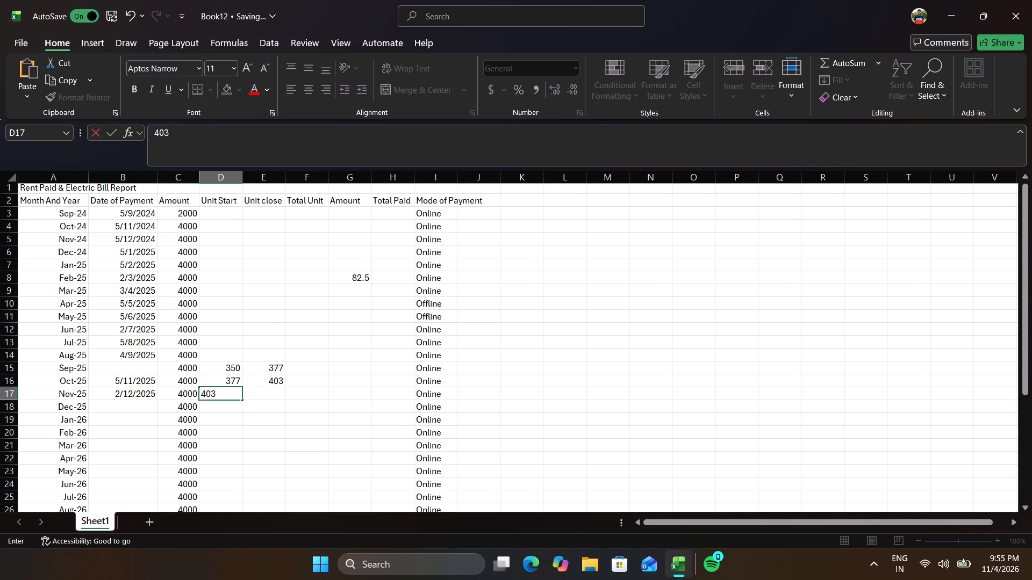
{"action": "key", "text": "Right"}
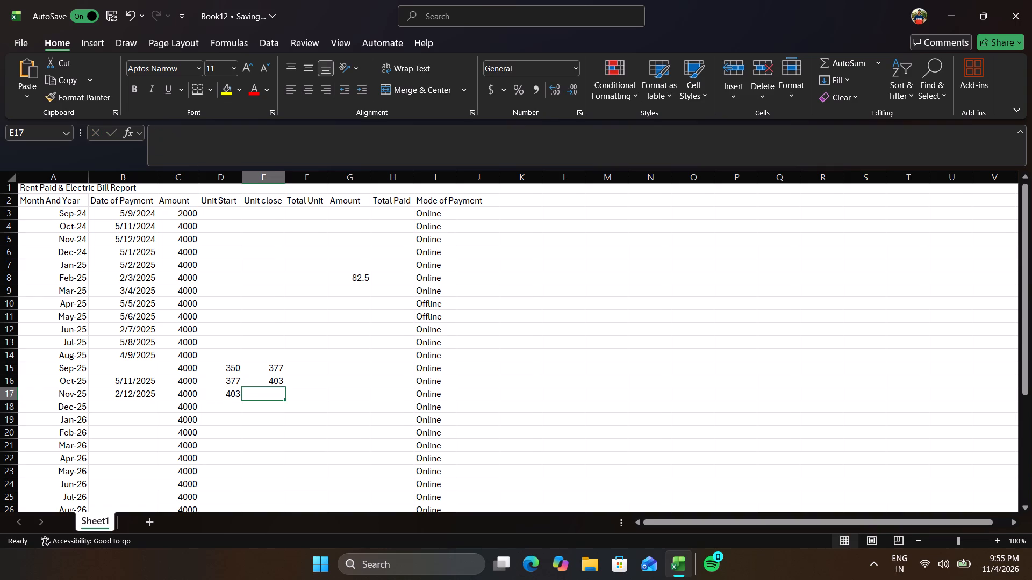
{"action": "type", "text": "408"}
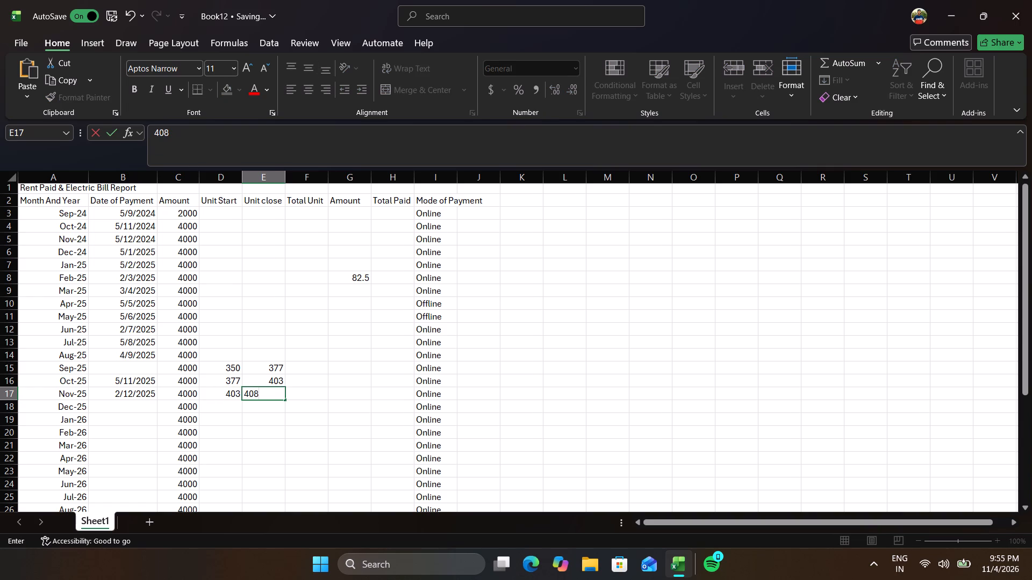
{"action": "key", "text": "BackSpace"}
{"action": "key", "text": "BackSpace"}
{"action": "key", "text": "BackSpace"}
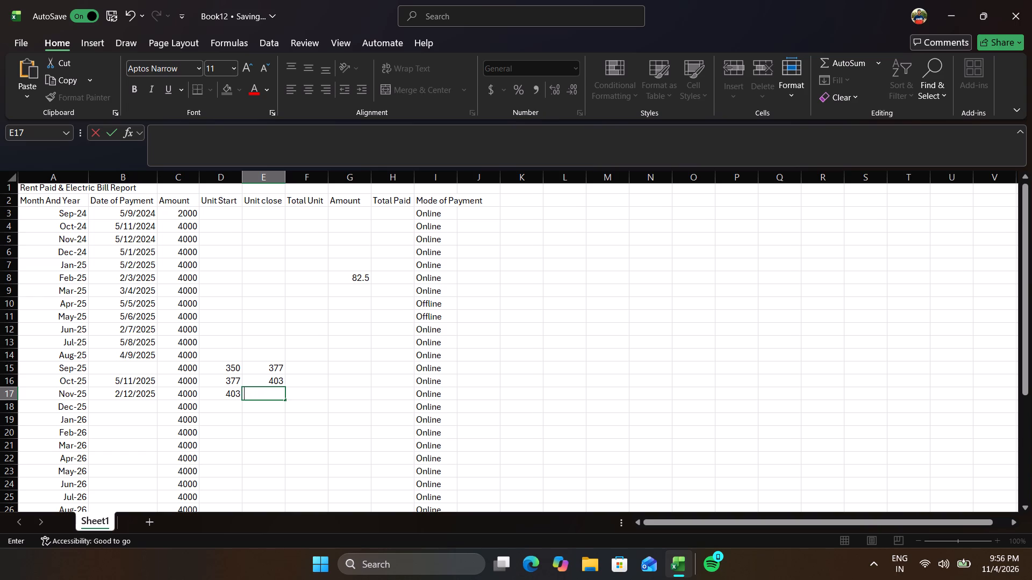
{"action": "left_click", "coordinate": [256, 369]}
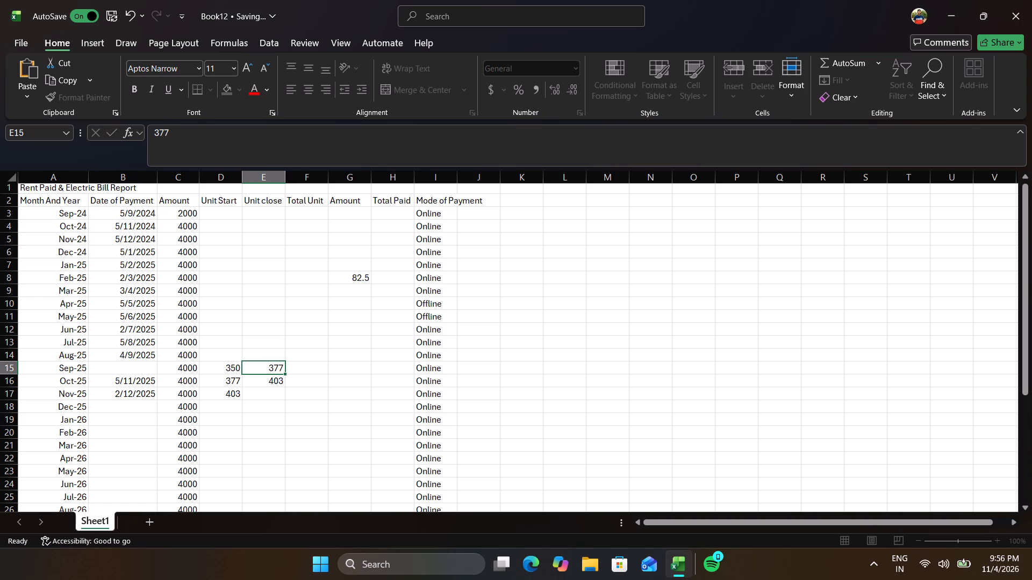
{"action": "left_click", "coordinate": [269, 395]}
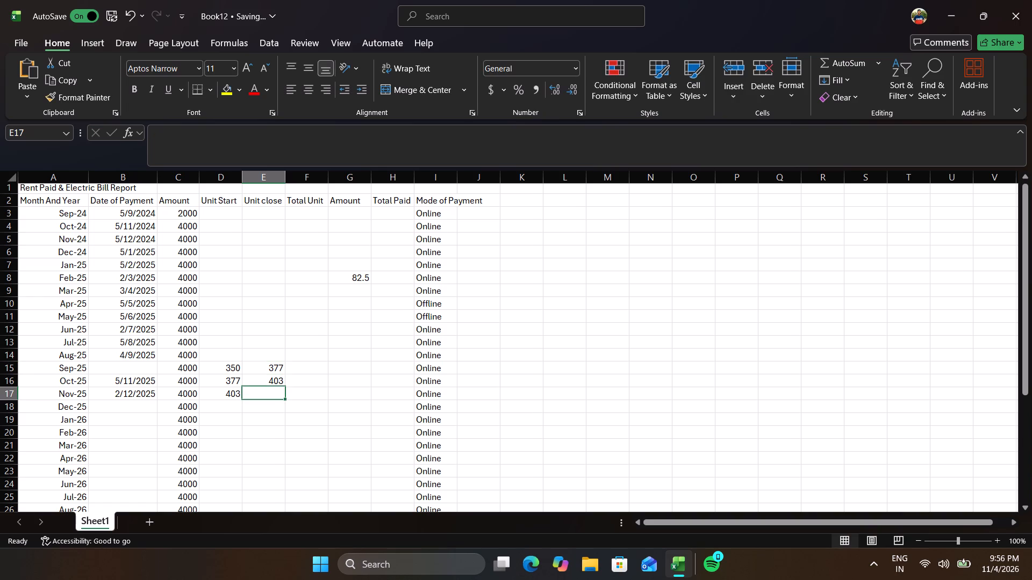
{"action": "type", "text": "40"}
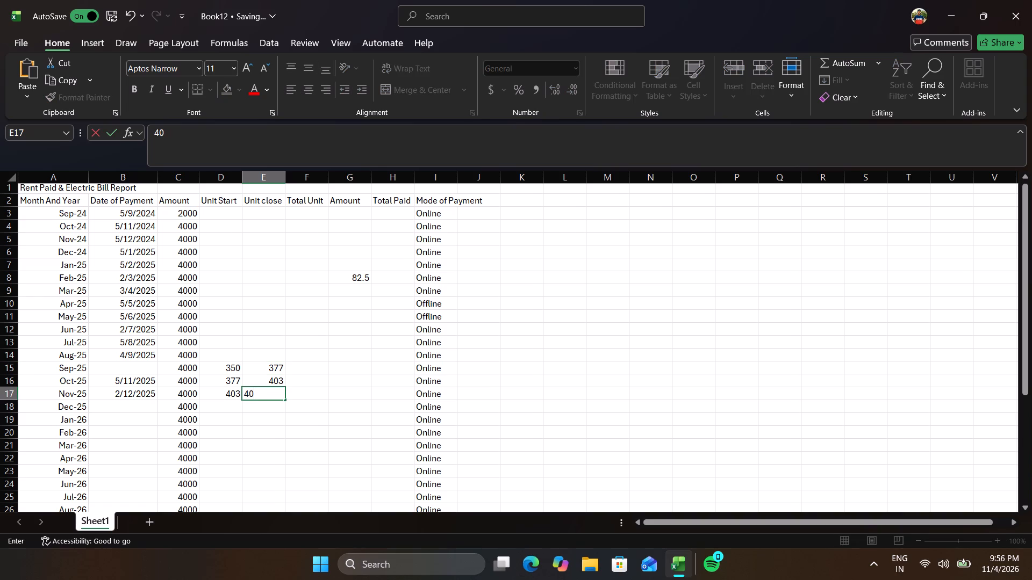
{"action": "key", "text": "9"}
Enter 5/1/2026 as the rent payment date for Dec-25 in column B.
{"action": "left_click", "coordinate": [118, 404]}
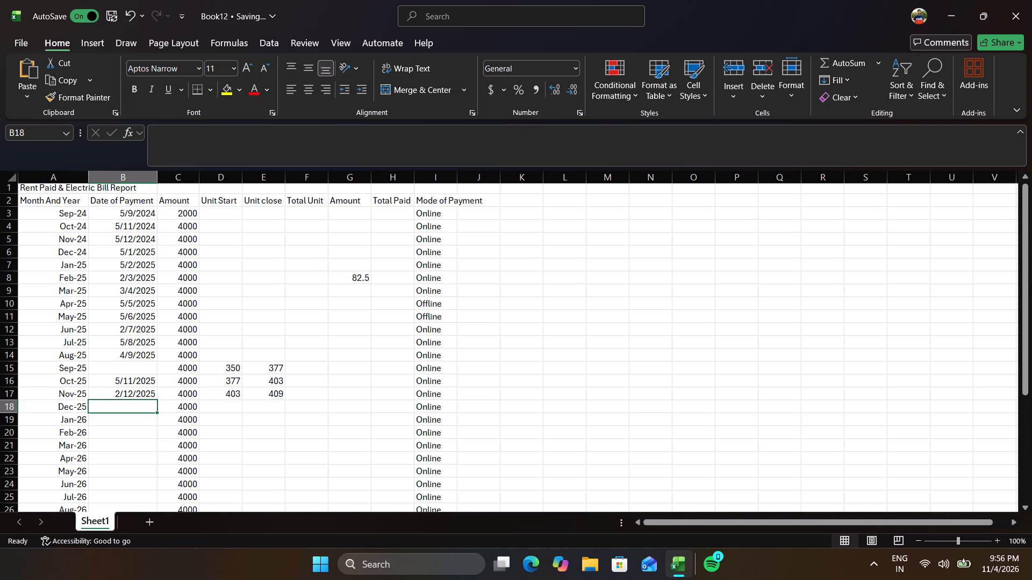
{"action": "left_click", "coordinate": [142, 408]}
{"action": "key", "text": "5"}
{"action": "key", "text": "slash"}
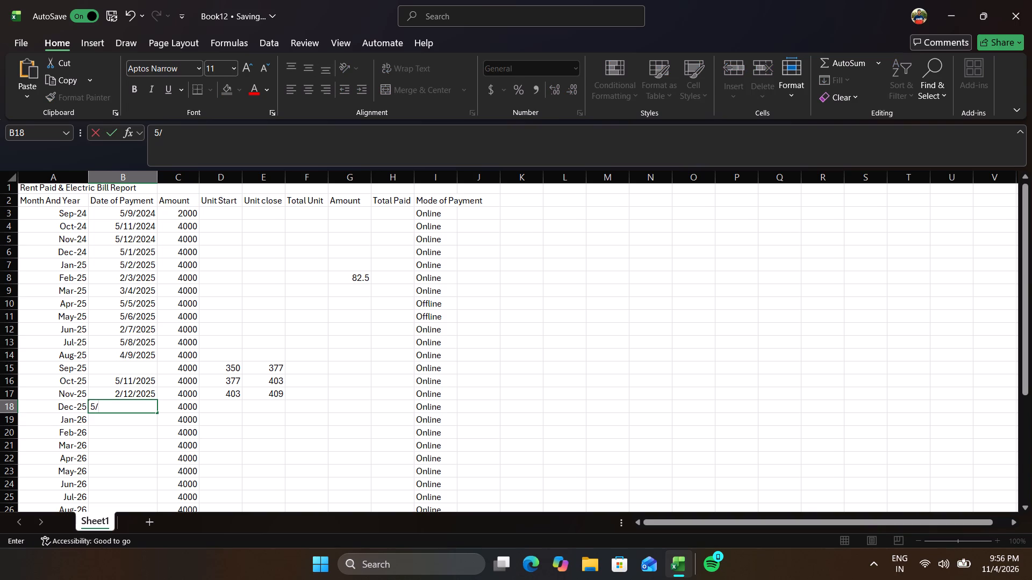
{"action": "type", "text": "1/202"}
{"action": "key", "text": "6"}
Enter the Dec-25 meter readings: 409 as Unit Start and 417 as Unit close.
{"action": "left_click", "coordinate": [221, 404]}
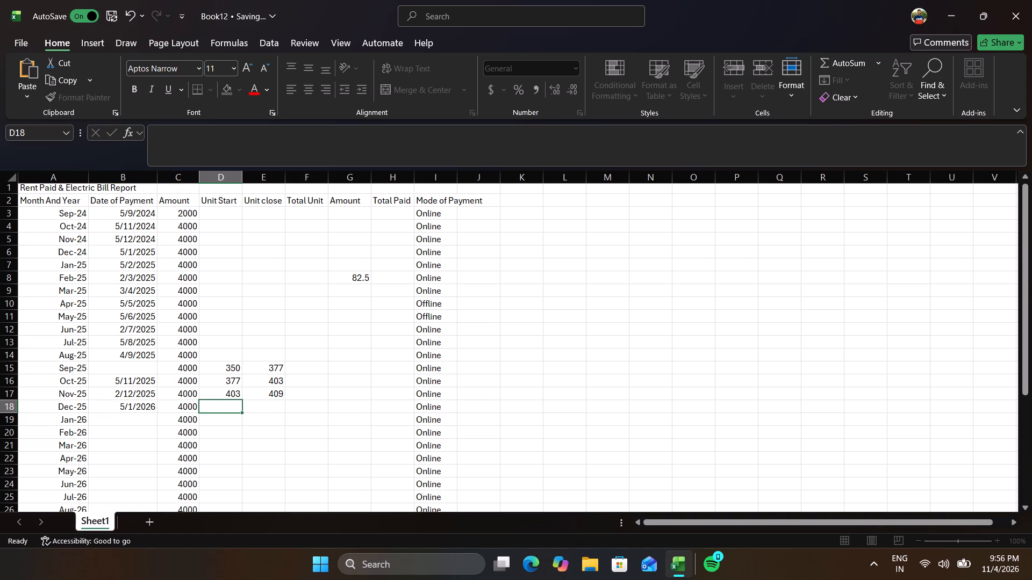
{"action": "type", "text": "409"}
{"action": "key", "text": "Right"}
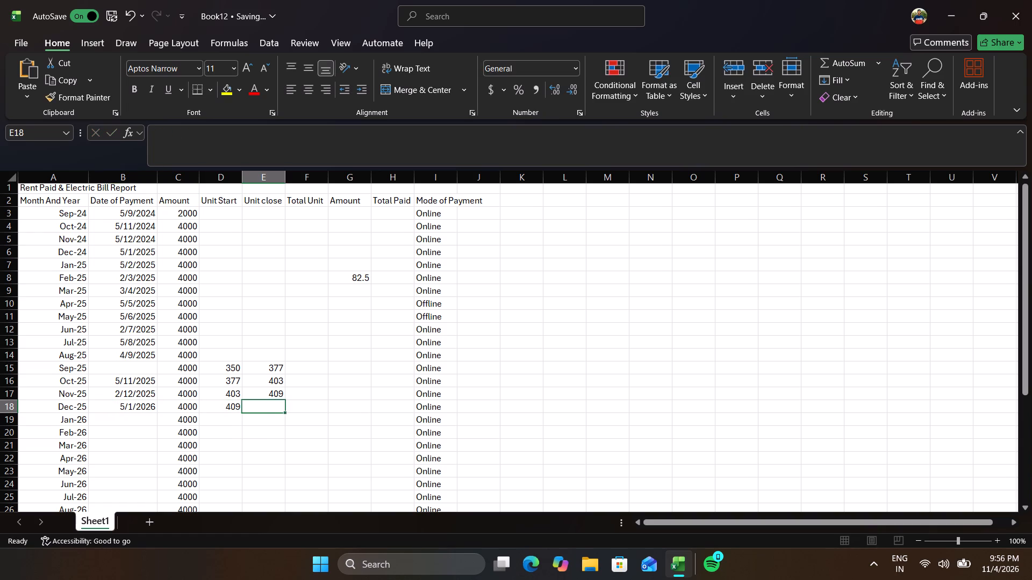
{"action": "type", "text": "417"}
{"action": "key", "text": "Down"}
Enter 4/2/2026 as the rent payment date for Jan-26 in column B.
{"action": "key", "text": "Left"}
{"action": "key", "text": "Left"}
{"action": "key", "text": "Left"}
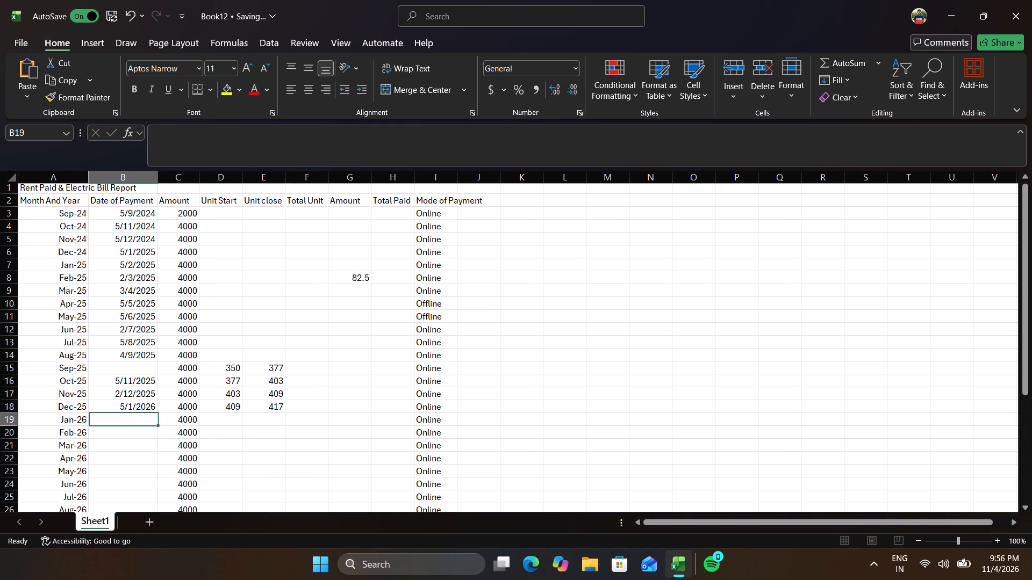
{"action": "type", "text": "4/2/"}
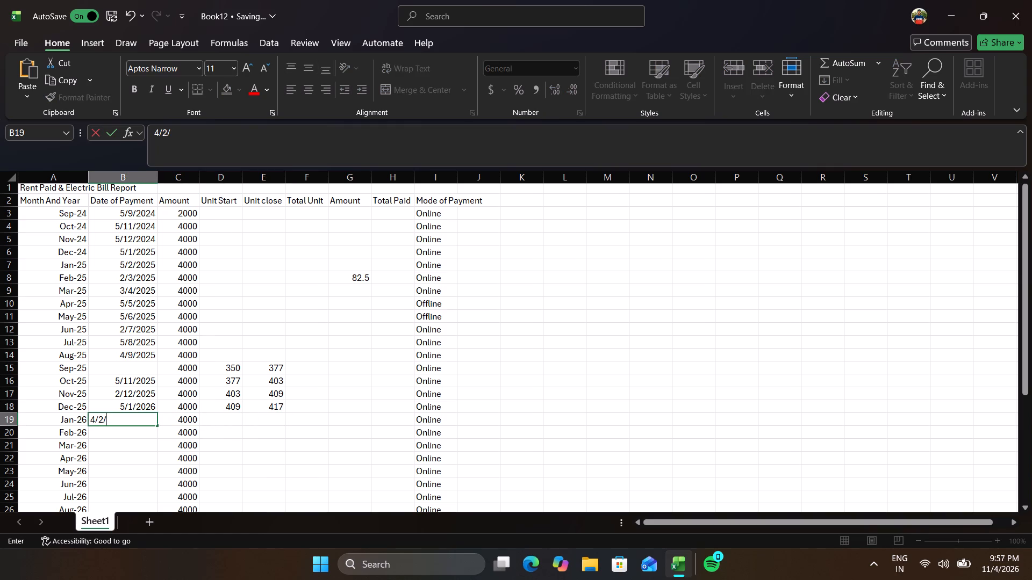
{"action": "type", "text": "26"}
{"action": "key", "text": "BackSpace"}
{"action": "type", "text": "026"}
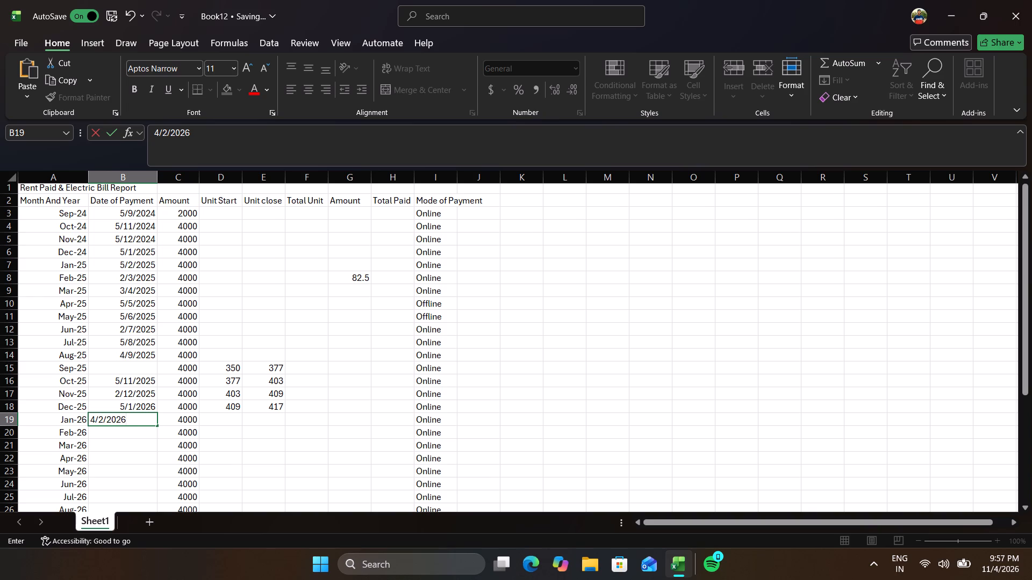
Enter the Jan-26 meter readings: 417 as Unit Start and 422 as Unit close.
{"action": "left_click", "coordinate": [218, 417]}
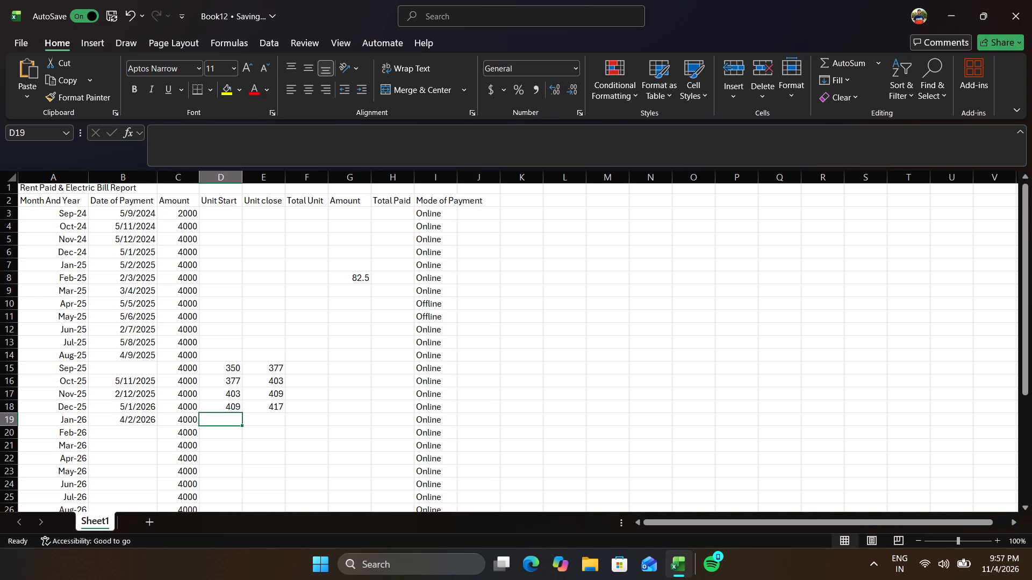
{"action": "type", "text": "417"}
{"action": "key", "text": "Right"}
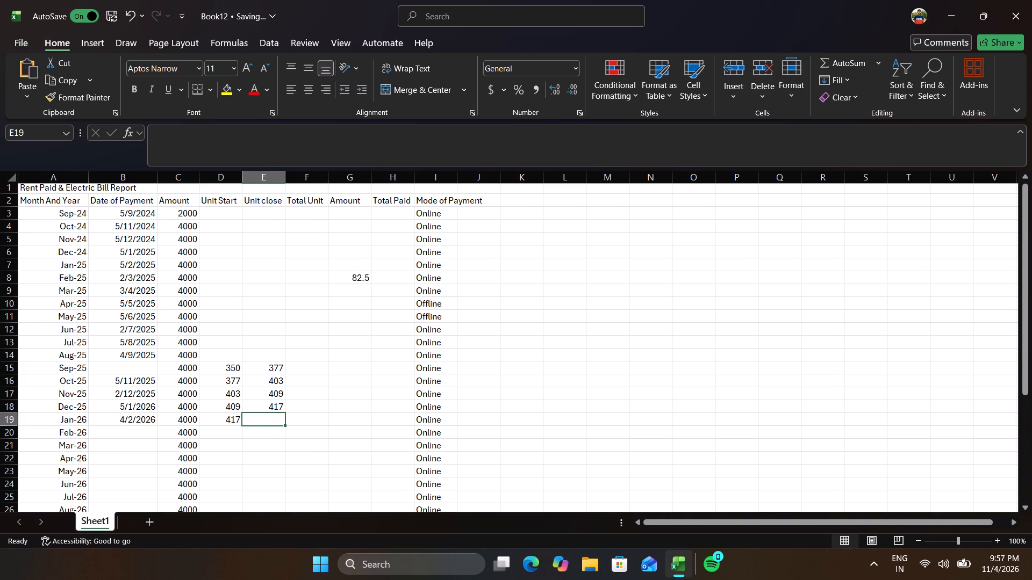
{"action": "type", "text": "422"}
{"action": "key", "text": "Down"}
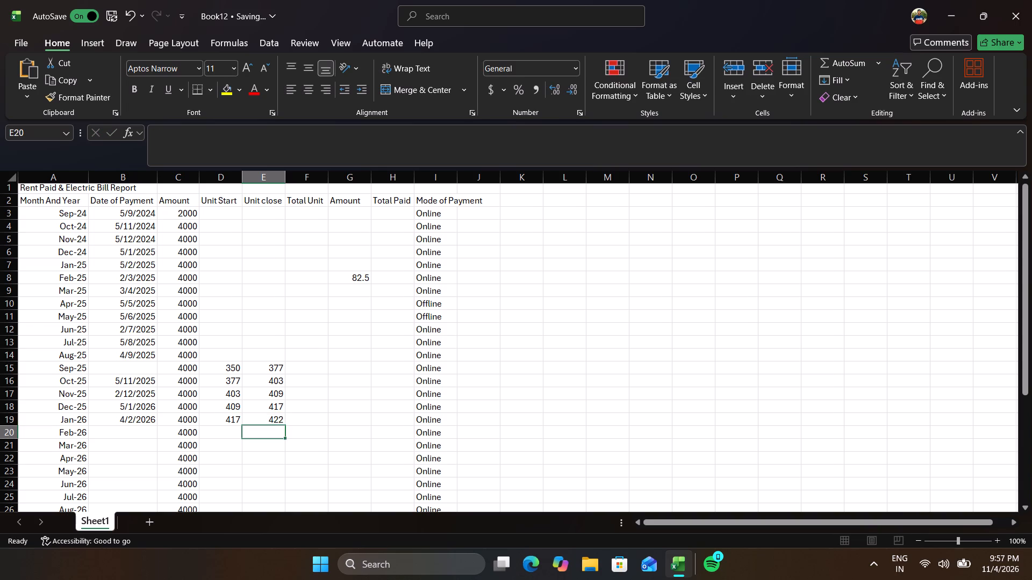
Fill in the Feb-26 row with Unit Start 422, payment date 4/3/2026 and Unit close 437.
{"action": "key", "text": "Left"}
{"action": "type", "text": "422"}
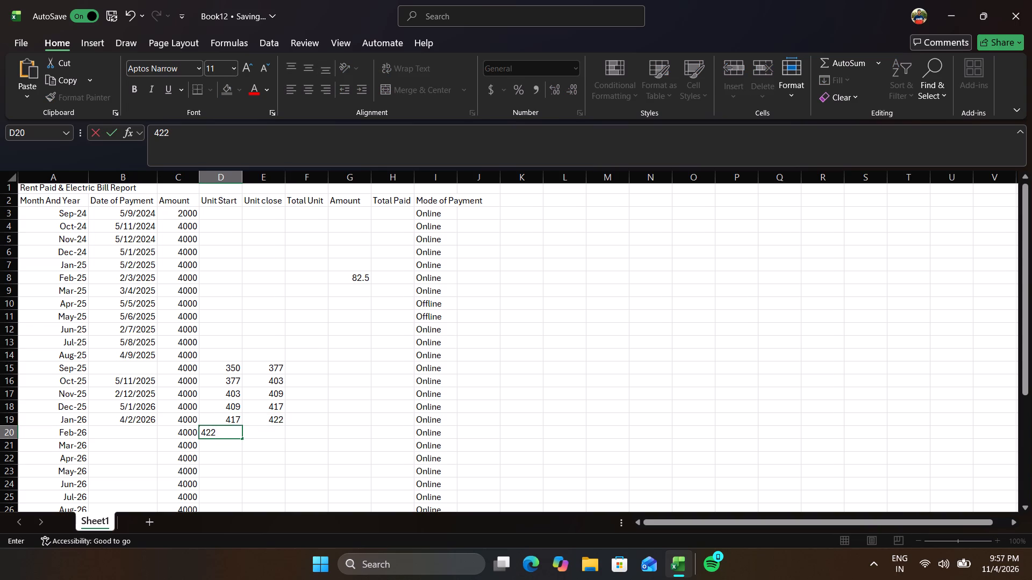
{"action": "left_click", "coordinate": [148, 434]}
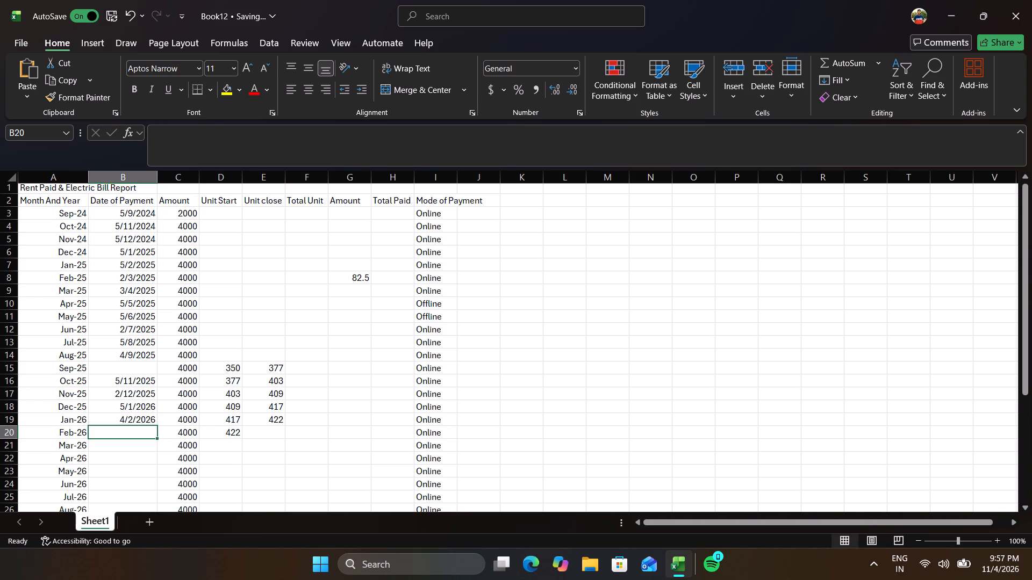
{"action": "type", "text": "4/"}
{"action": "type", "text": "3/2026"}
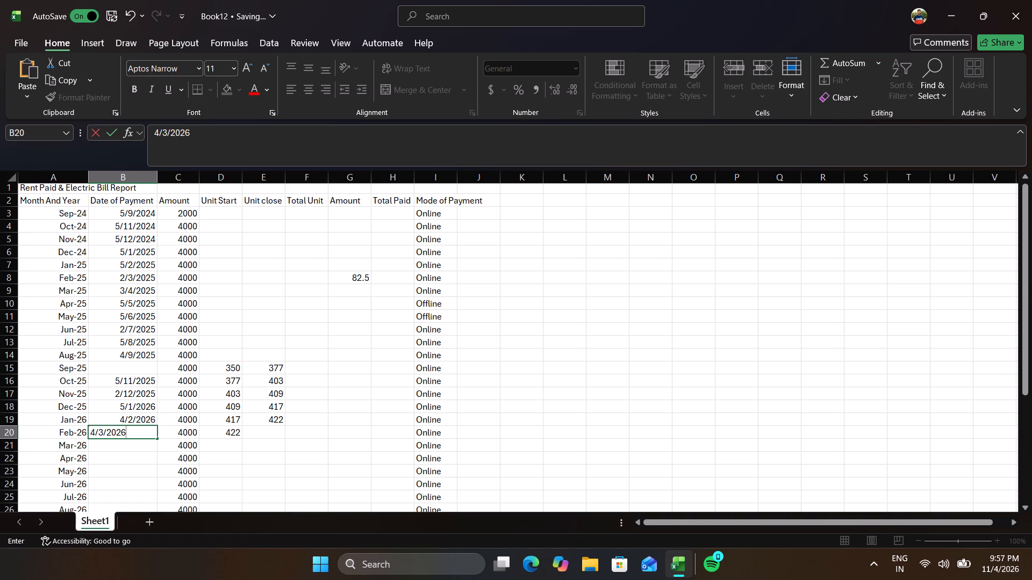
{"action": "key", "text": "Right"}
{"action": "key", "text": "Right"}
{"action": "key", "text": "Right"}
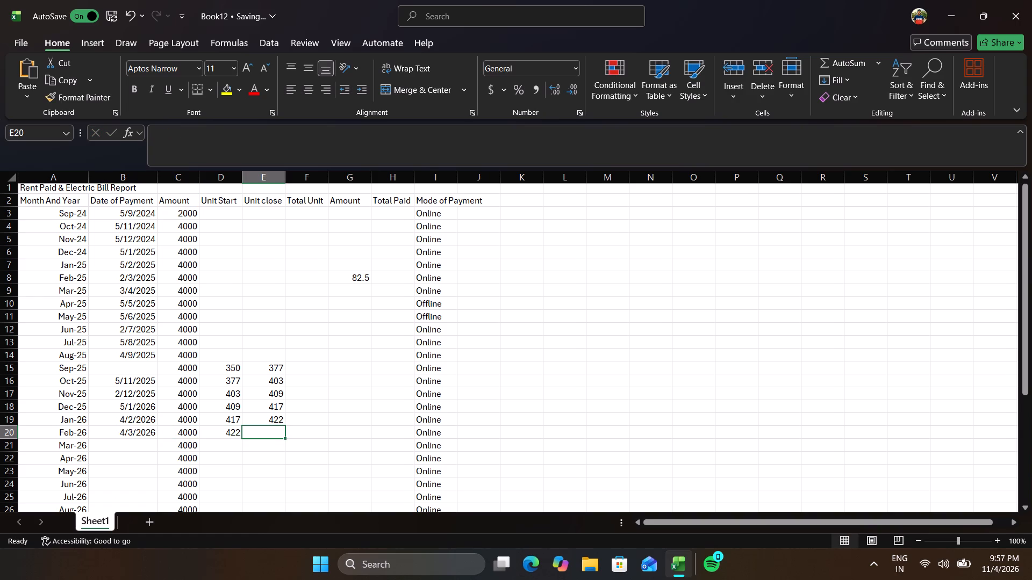
{"action": "type", "text": "437"}
{"action": "key", "text": "Down"}
Enter 5/4/2026 as the Mar-26 rent payment date and 437 as that month's Unit Start reading.
{"action": "key", "text": "Left"}
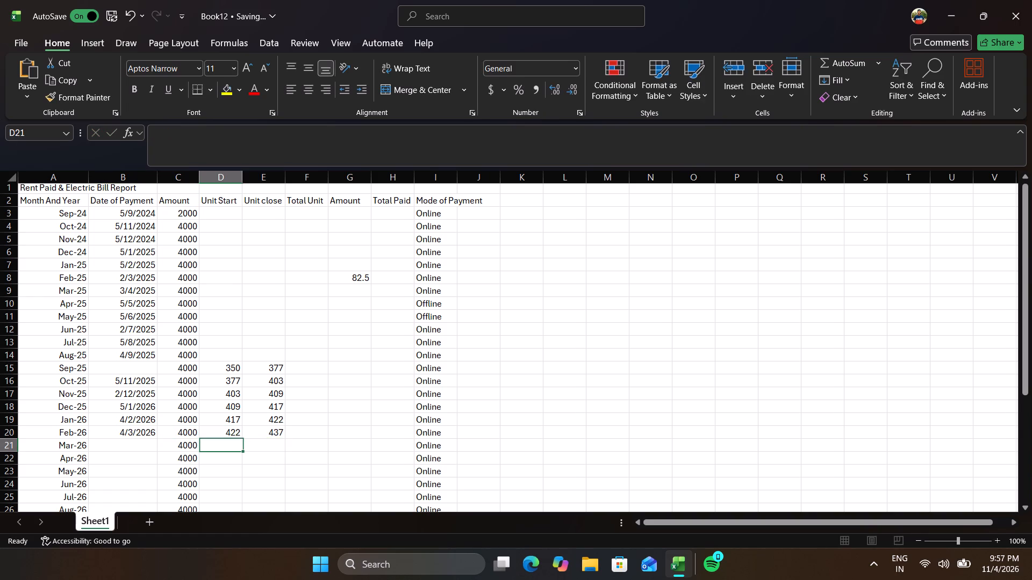
{"action": "key", "text": "Left"}
{"action": "key", "text": "Left"}
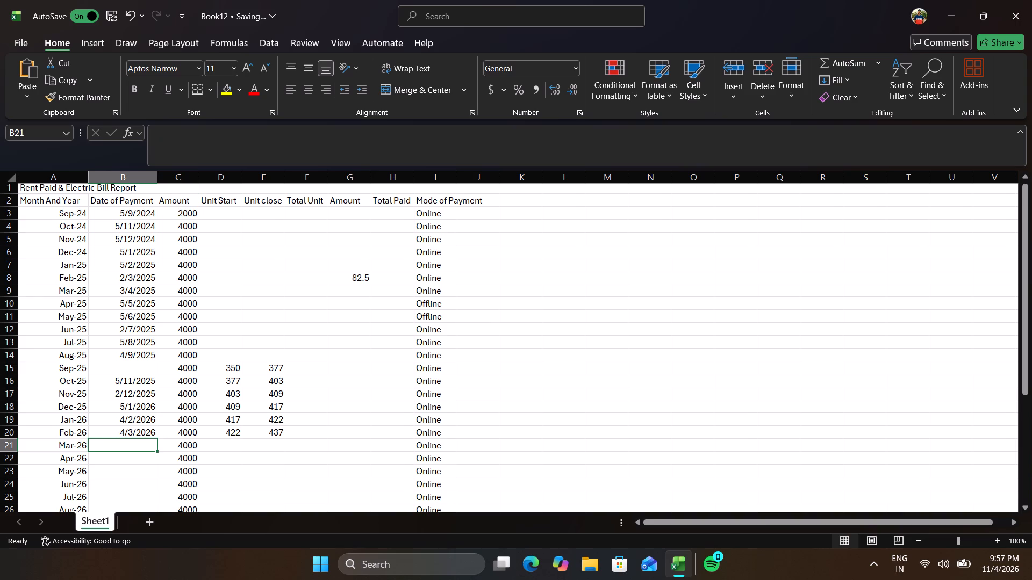
{"action": "left_click", "coordinate": [148, 434]}
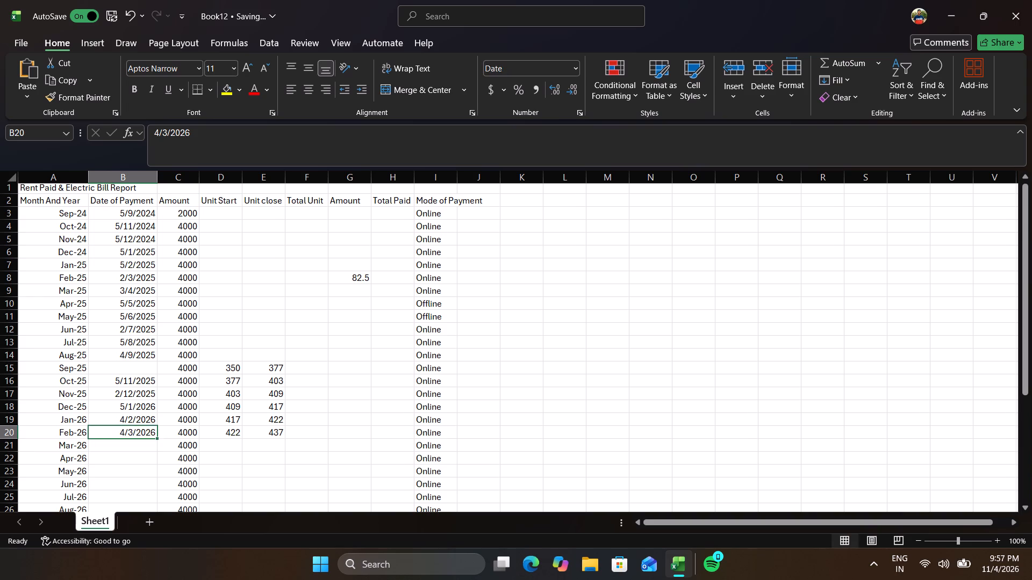
{"action": "left_click", "coordinate": [142, 447]}
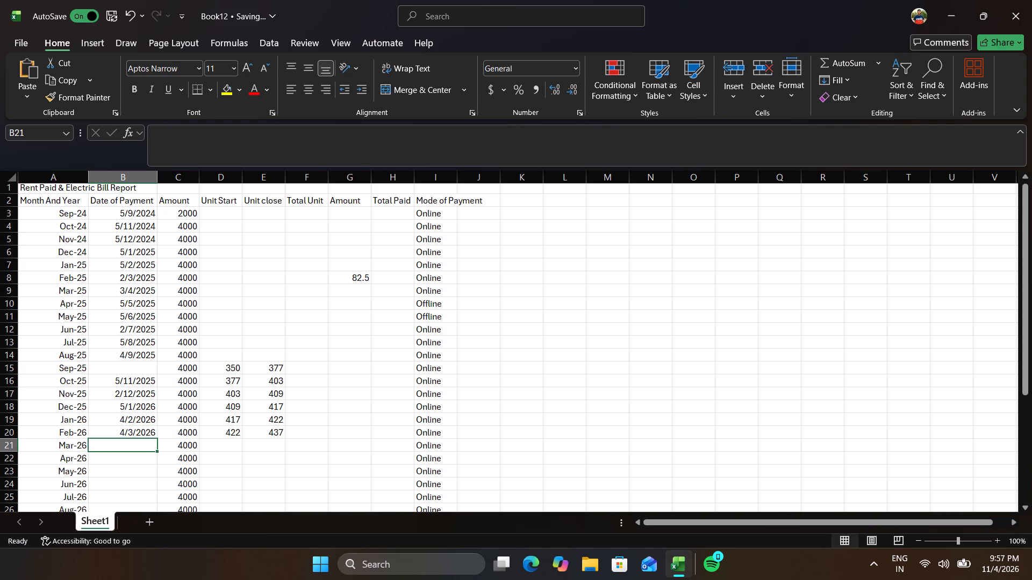
{"action": "type", "text": "5/"}
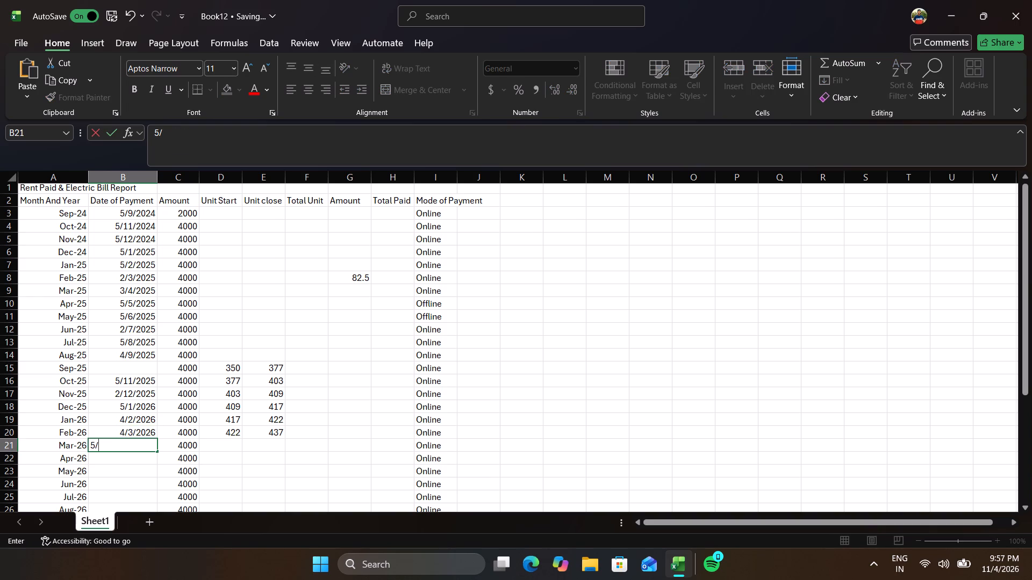
{"action": "key", "text": "4"}
{"action": "type", "text": "/202"}
{"action": "key", "text": "6"}
{"action": "key", "text": "Right"}
{"action": "key", "text": "Right"}
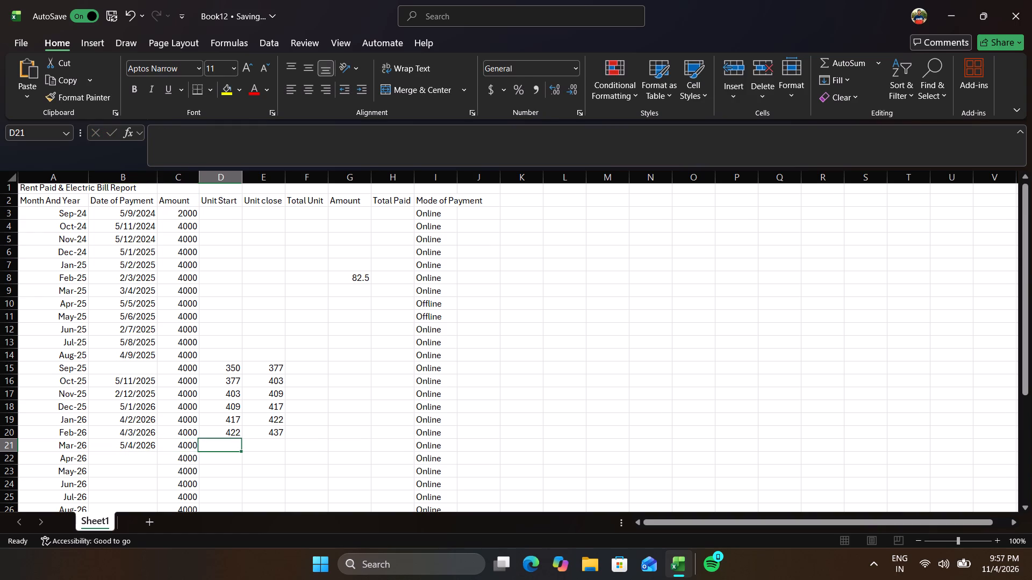
{"action": "type", "text": "437"}
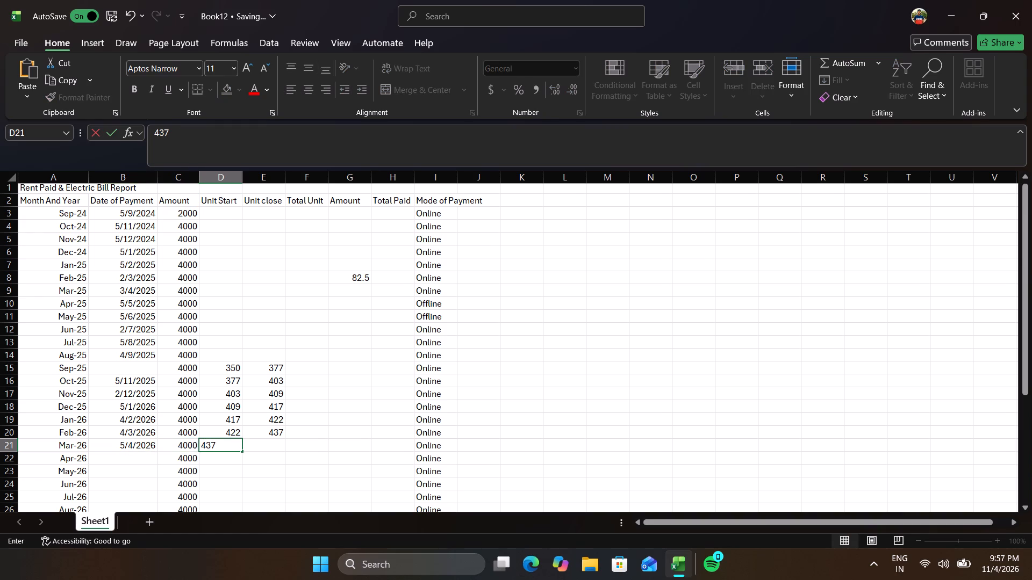
{"action": "key", "text": "Right"}
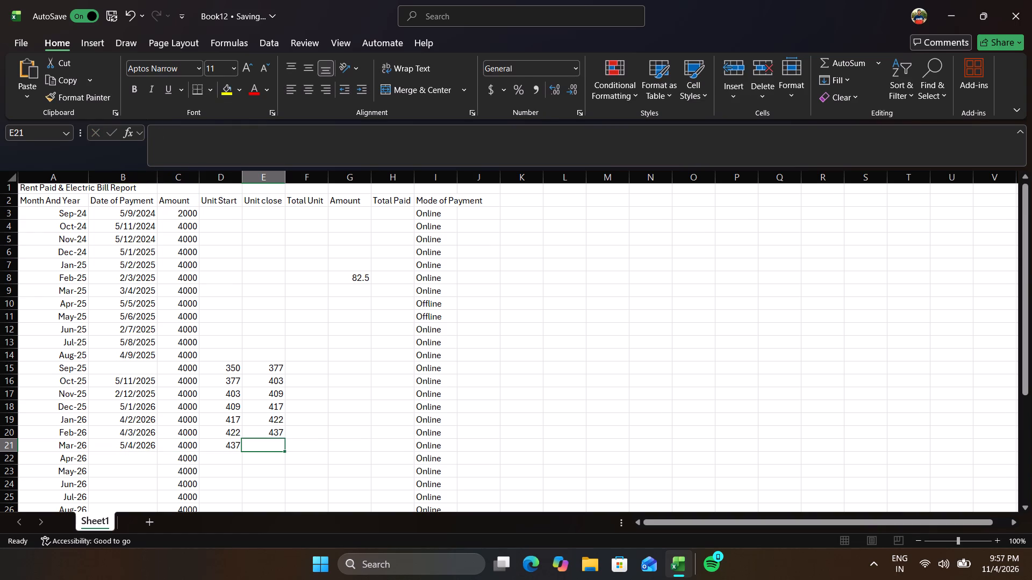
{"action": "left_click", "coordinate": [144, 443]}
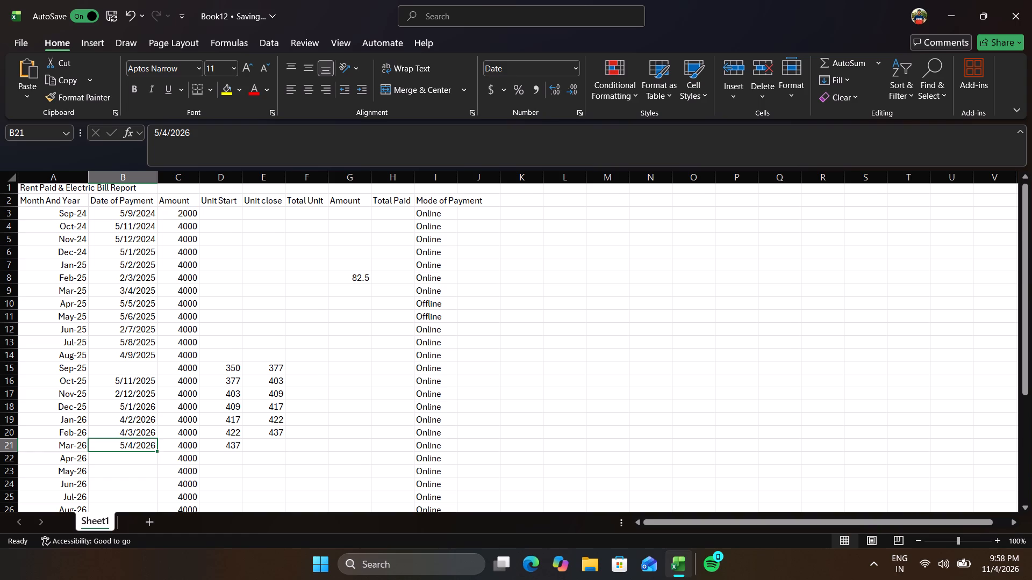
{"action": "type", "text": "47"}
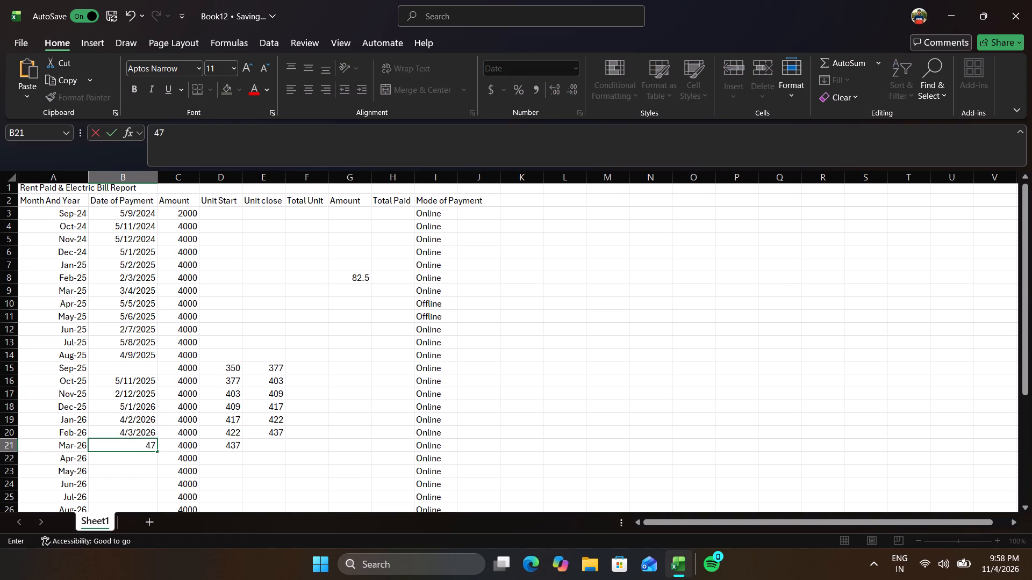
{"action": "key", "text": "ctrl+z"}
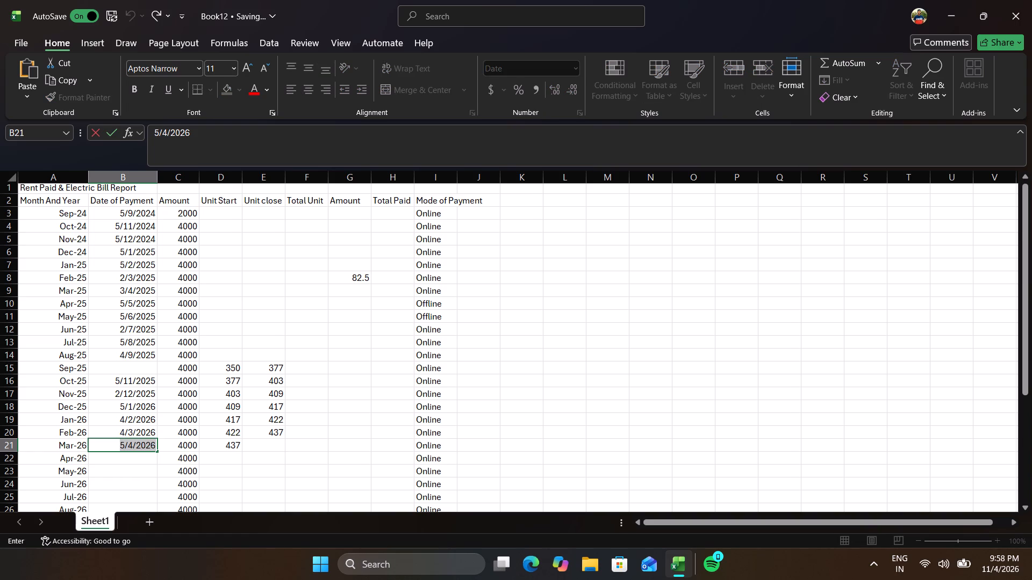
Enter 470 as the Unit close reading for Mar-26.
{"action": "left_click", "coordinate": [259, 445]}
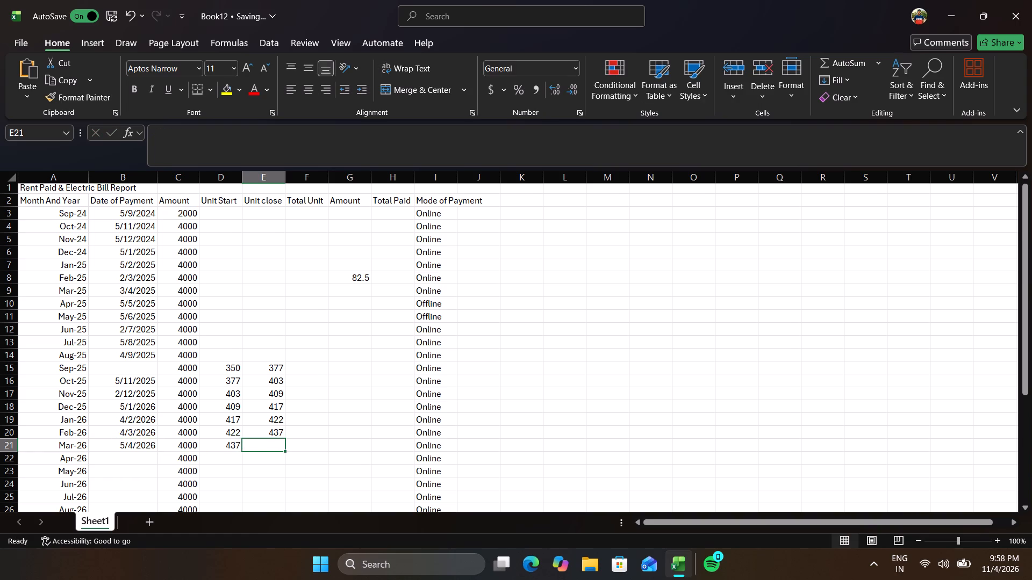
{"action": "key", "text": "4"}
{"action": "type", "text": "70"}
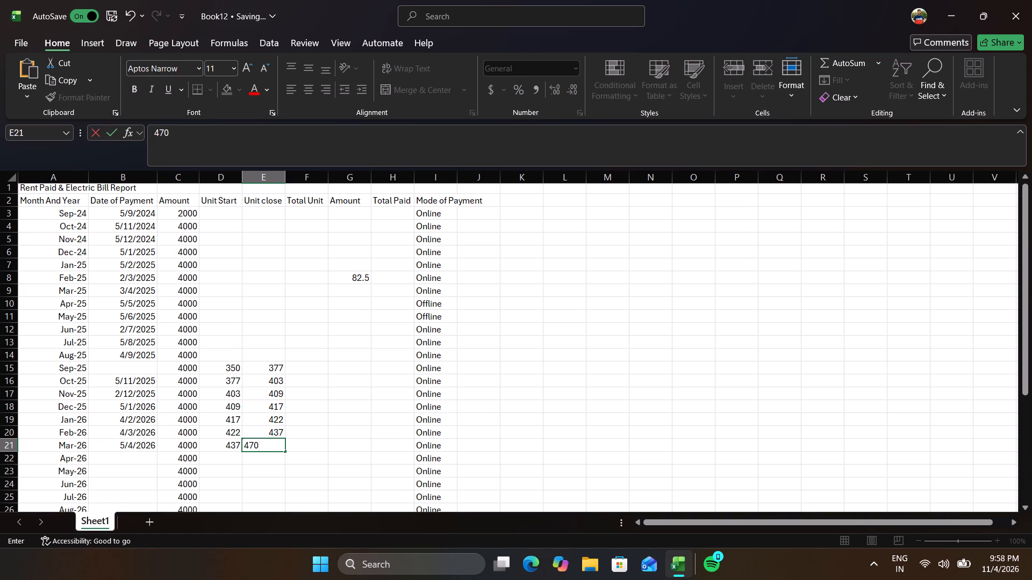
{"action": "key", "text": "Down"}
Fill in the Apr-26 row with Unit Start 470, payment date 5/5/2026 and Unit close 480.
{"action": "key", "text": "Left"}
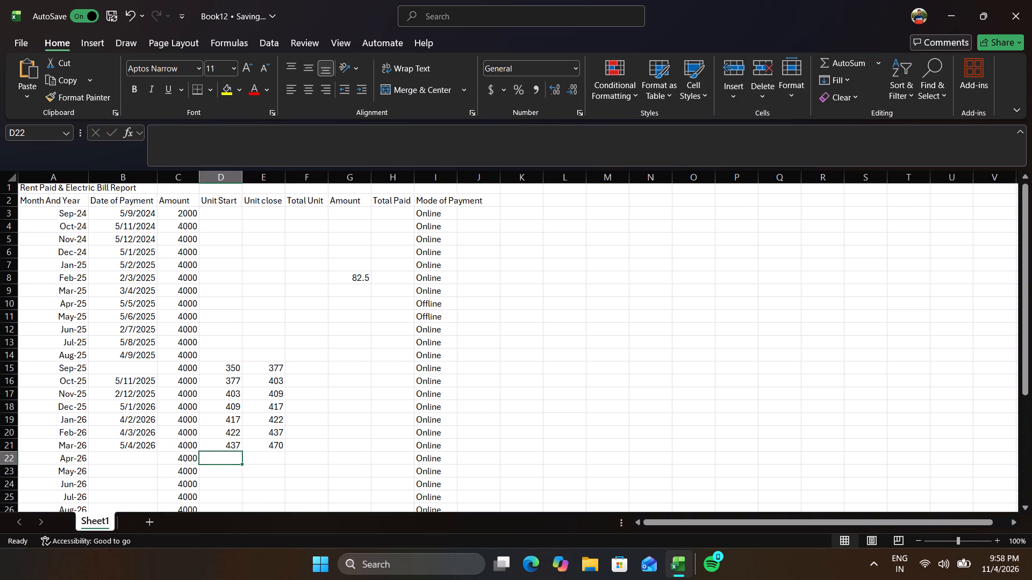
{"action": "type", "text": "470"}
{"action": "key", "text": "Left"}
{"action": "key", "text": "Left"}
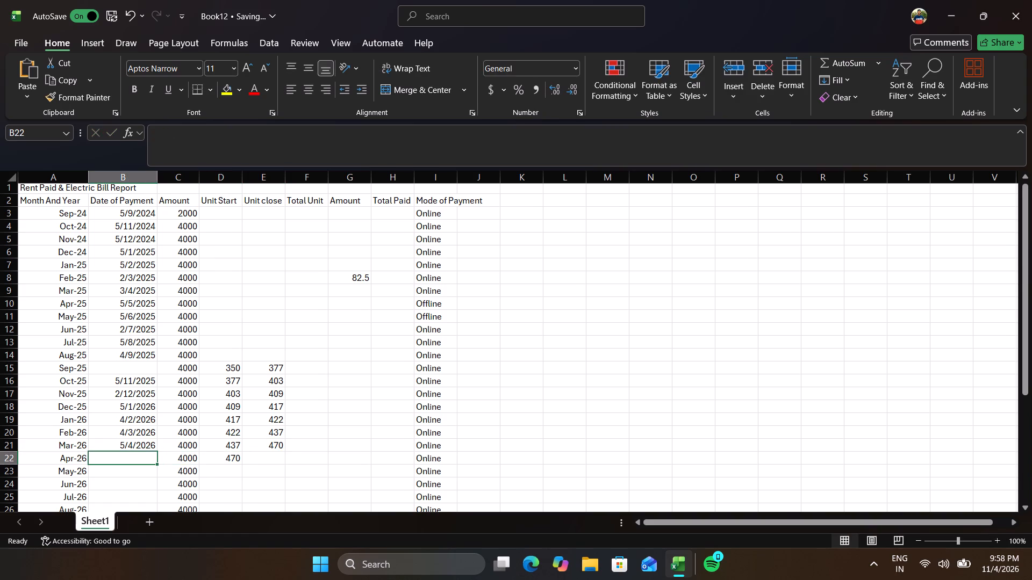
{"action": "type", "text": "5/5/"}
{"action": "type", "text": "2026"}
{"action": "key", "text": "Down"}
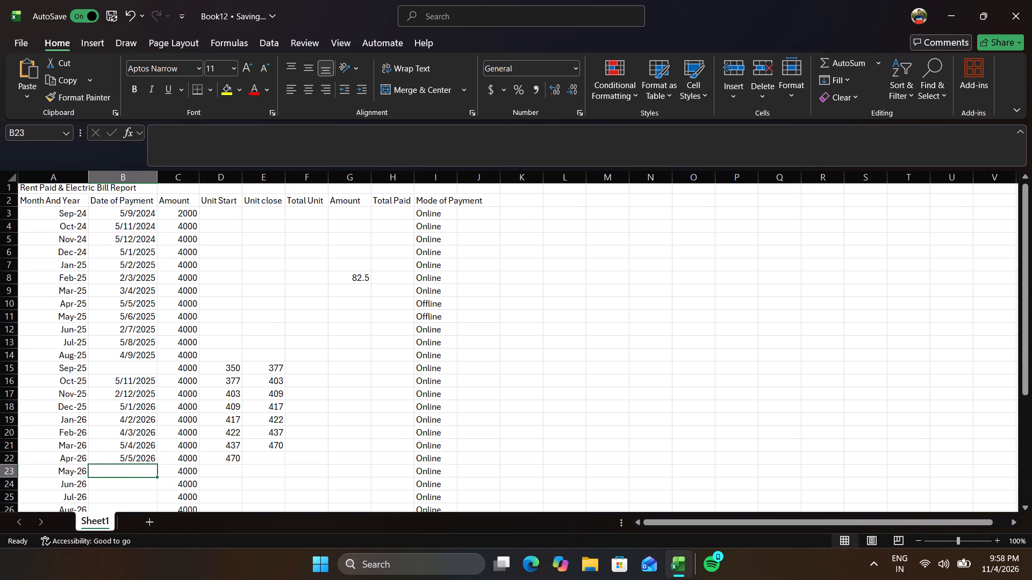
{"action": "key", "text": "Right"}
{"action": "key", "text": "Right"}
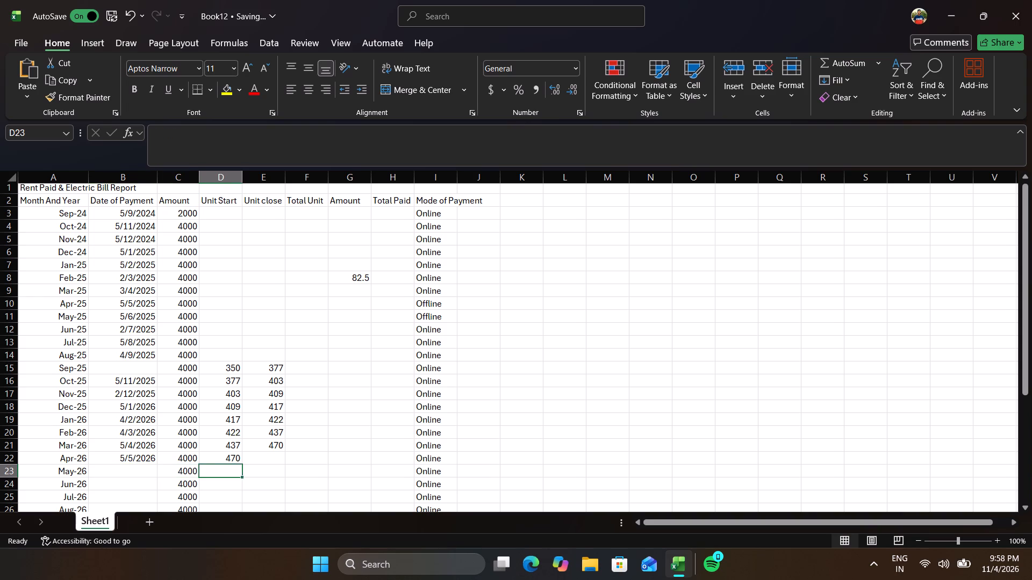
{"action": "key", "text": "Up"}
{"action": "key", "text": "Right"}
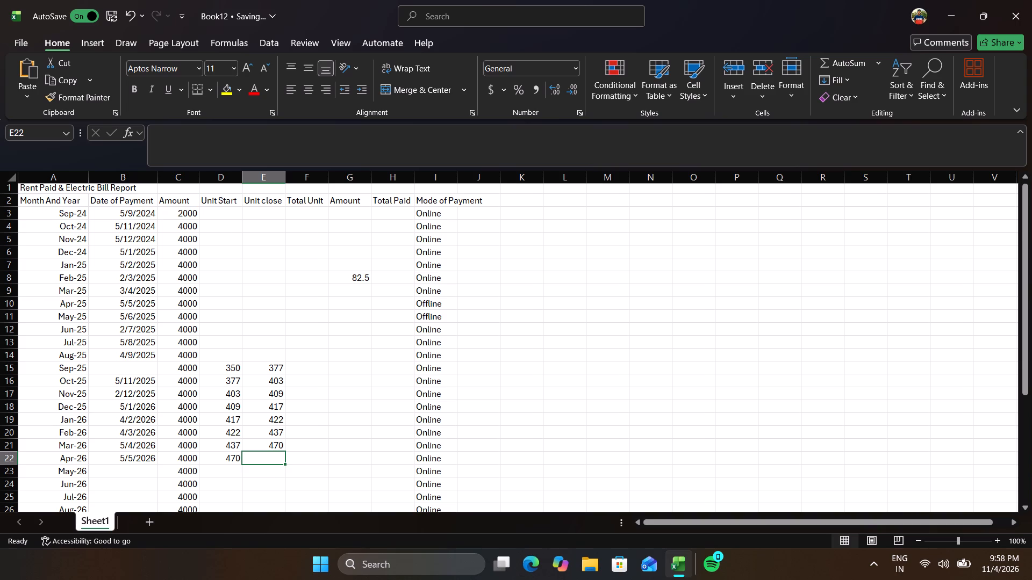
{"action": "key", "text": "8"}
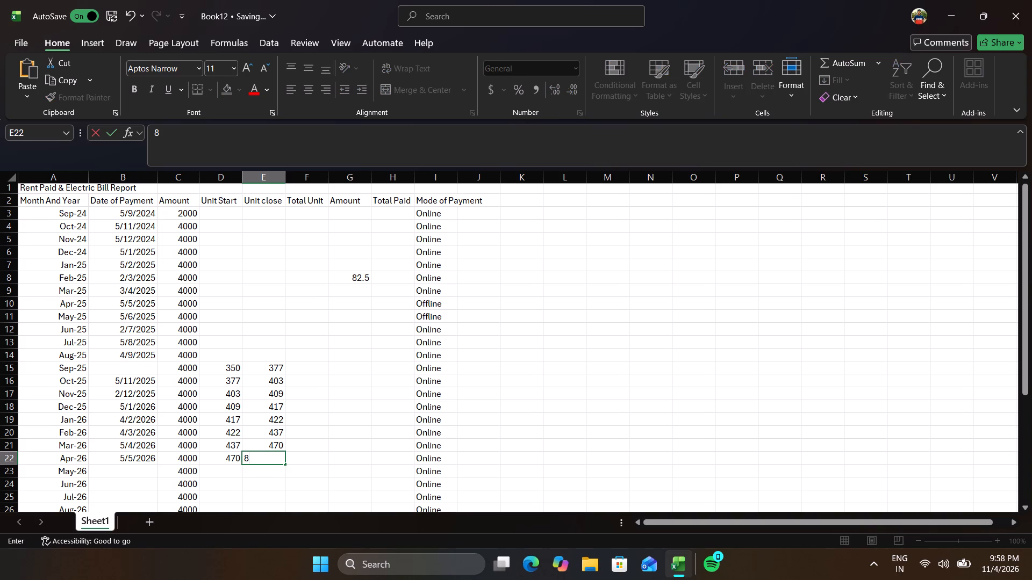
{"action": "key", "text": "BackSpace"}
{"action": "type", "text": "480"}
{"action": "key", "text": "Down"}
Fill in the May-26 row with Unit Start 480, payment date 5/6/2026 and Unit close 505.
{"action": "key", "text": "Left"}
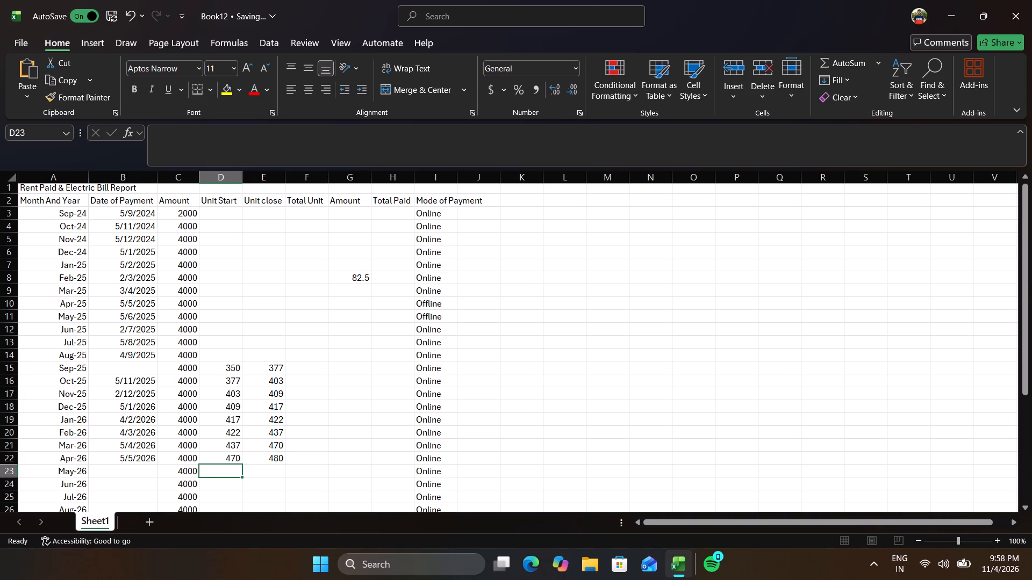
{"action": "type", "text": "480"}
{"action": "key", "text": "Left"}
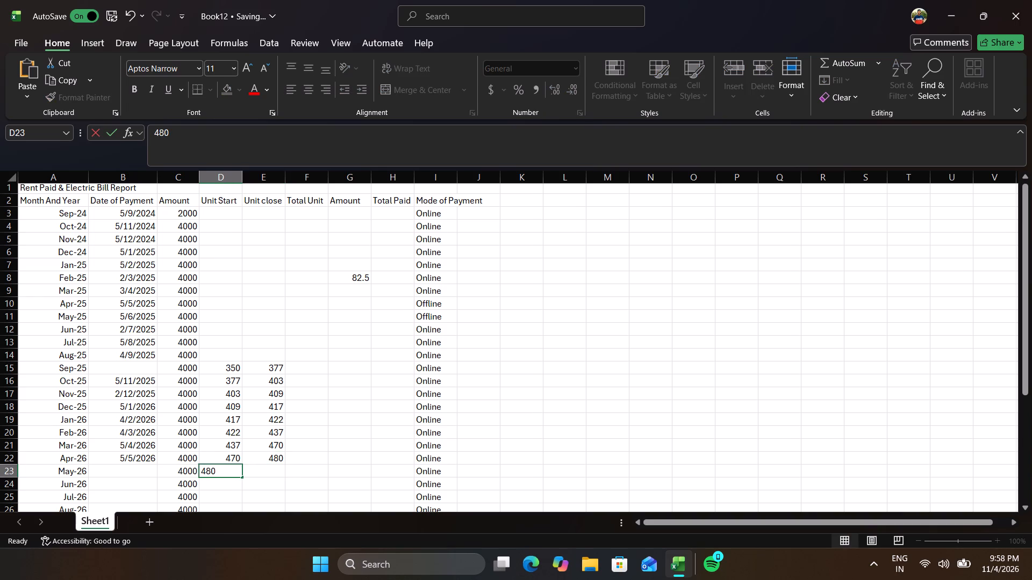
{"action": "key", "text": "Left"}
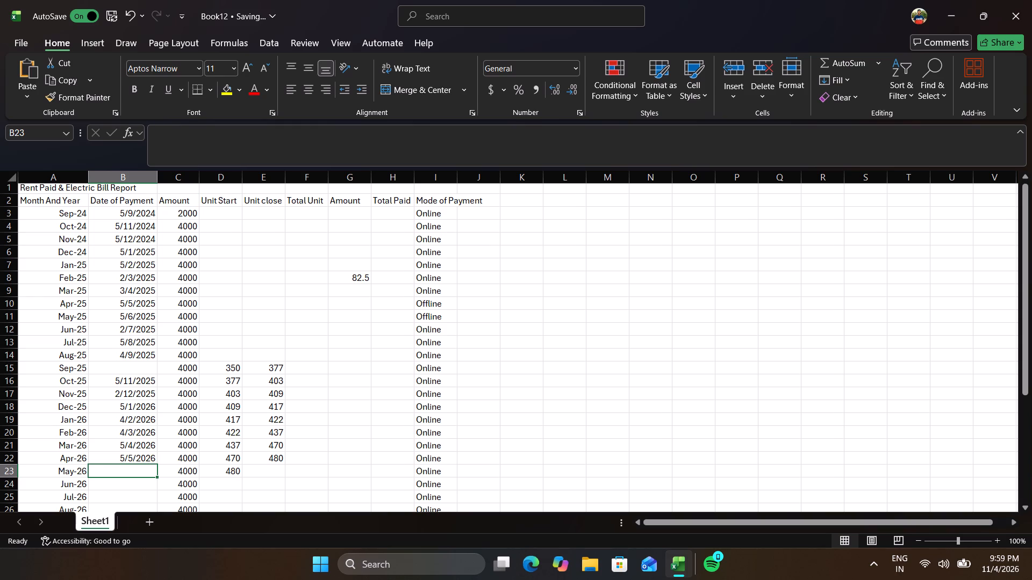
{"action": "type", "text": "5/6/2026"}
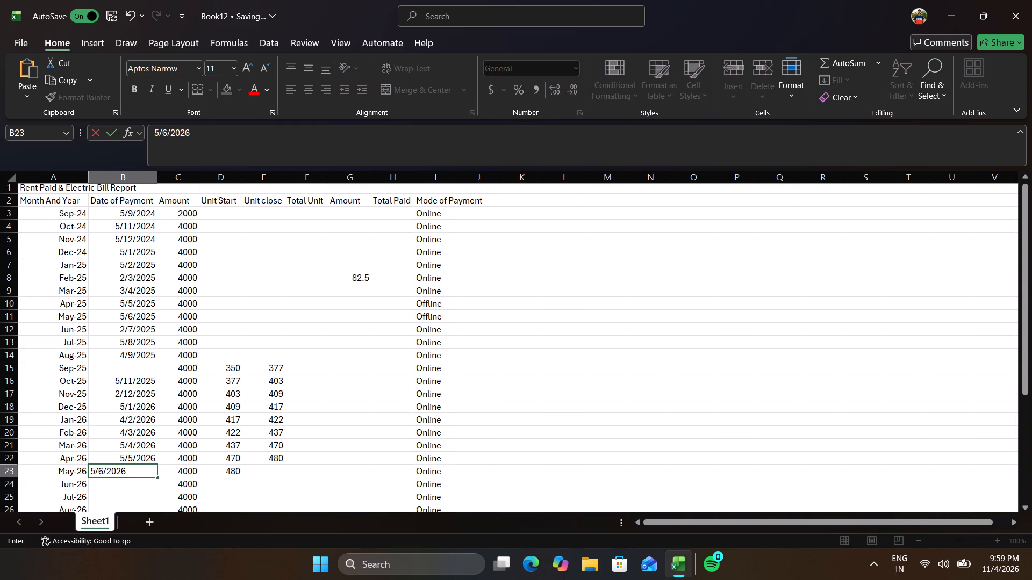
{"action": "key", "text": "Right"}
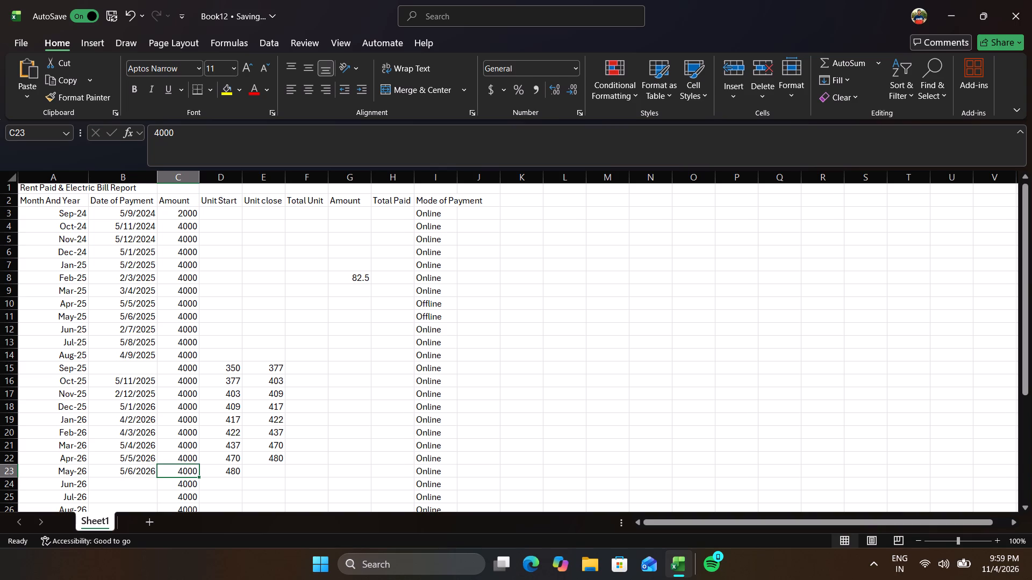
{"action": "key", "text": "Right"}
{"action": "key", "text": "Right"}
{"action": "type", "text": "505"}
{"action": "key", "text": "Down"}
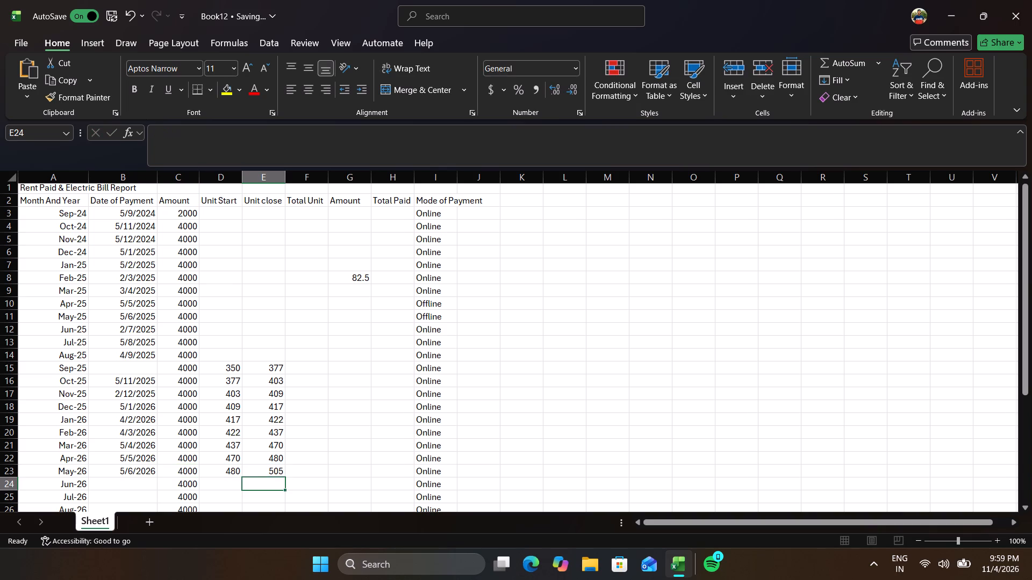
Fill in the Jun-26 row with Unit Start 505, payment date 4/7/2026 and Unit close 517.
{"action": "key", "text": "Left"}
{"action": "type", "text": "505"}
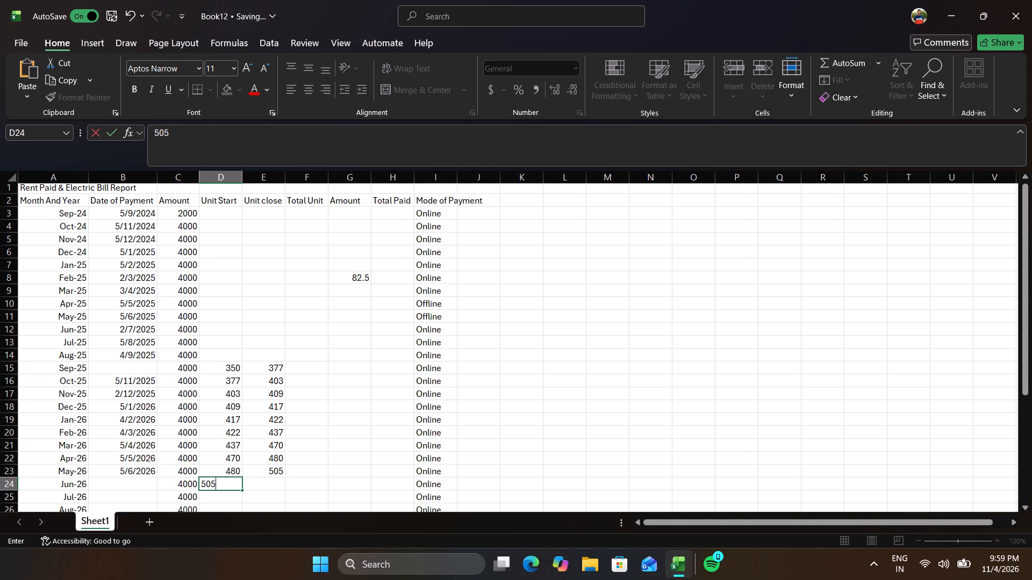
{"action": "scroll", "coordinate": [267, 454], "scroll_direction": "down", "scroll_amount": 1}
{"action": "left_click", "coordinate": [122, 460]}
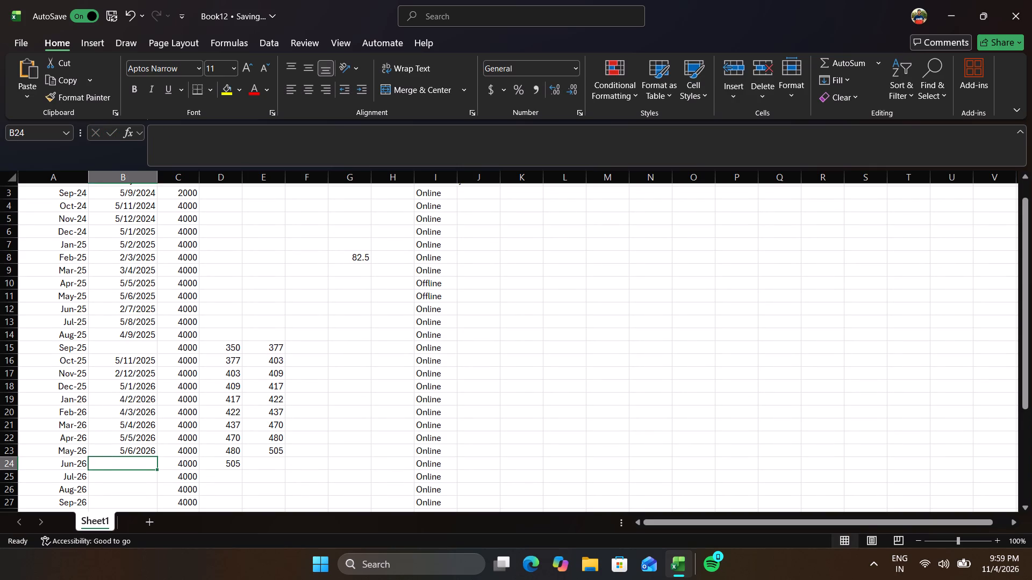
{"action": "type", "text": "4/"}
{"action": "key", "text": "7"}
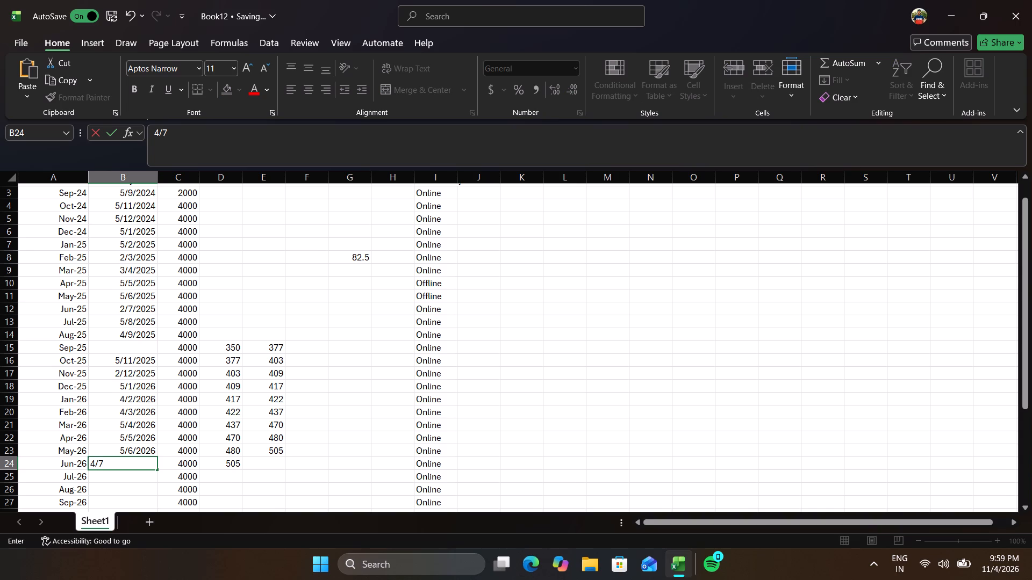
{"action": "type", "text": "/2026"}
{"action": "key", "text": "Right"}
{"action": "key", "text": "Right"}
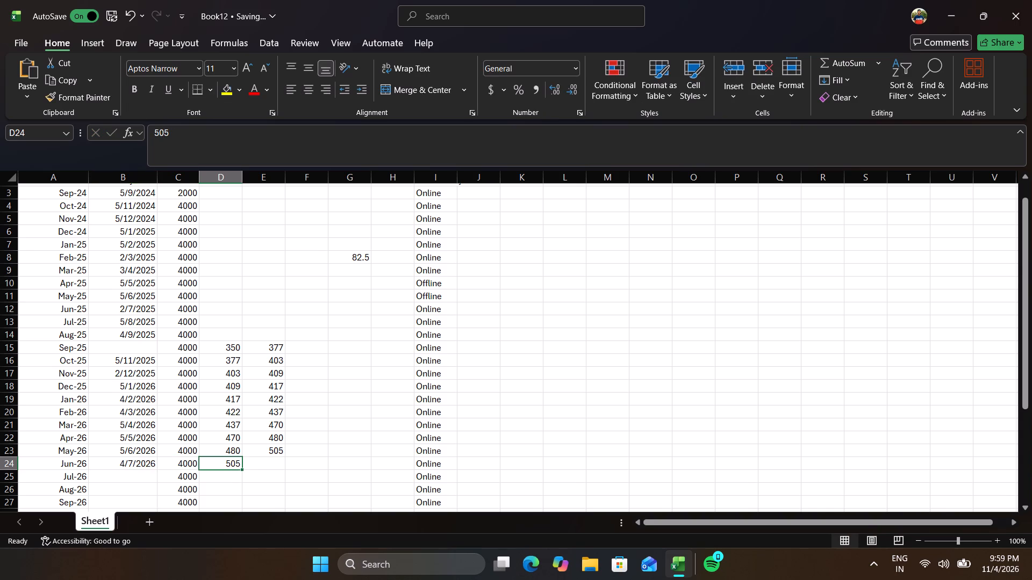
{"action": "key", "text": "Right"}
{"action": "type", "text": "517"}
{"action": "key", "text": "Down"}
Fill in the Jul-26 row with payment date 4/8/2026, Unit Start 517 and Unit close 529.
{"action": "key", "text": "Left"}
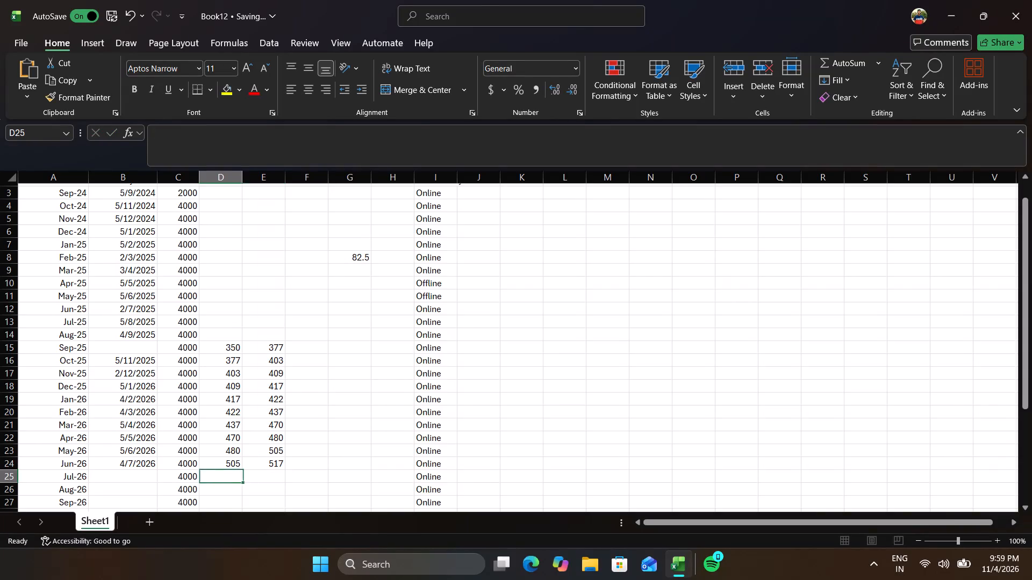
{"action": "key", "text": "Left"}
{"action": "key", "text": "Left"}
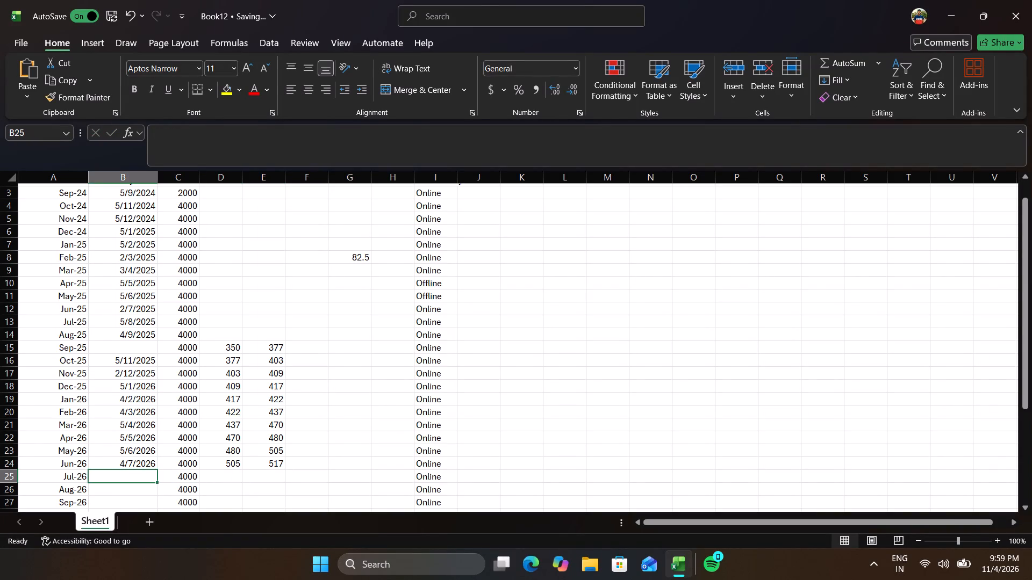
{"action": "type", "text": "4/8"}
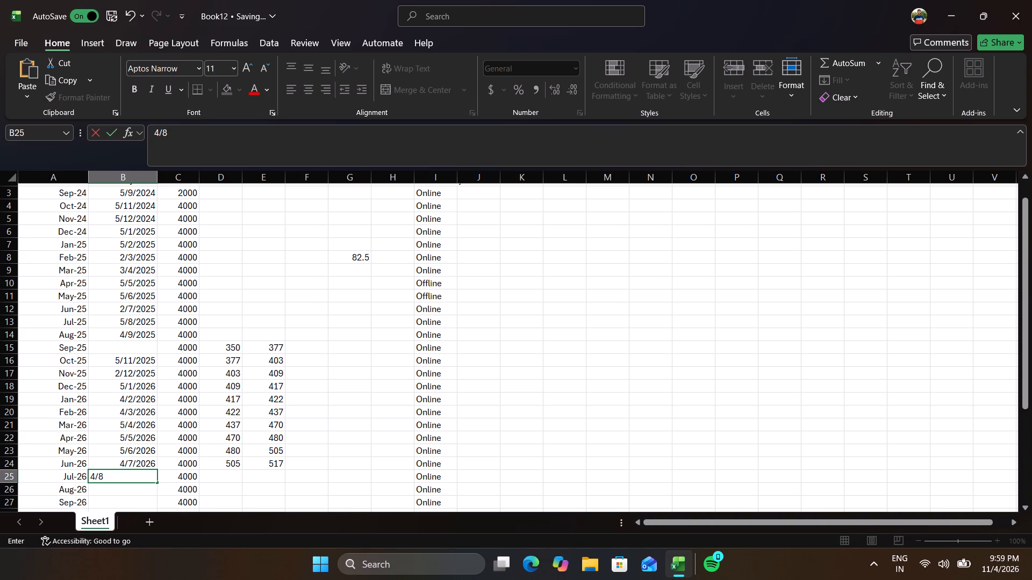
{"action": "type", "text": "/2026"}
{"action": "key", "text": "Right"}
{"action": "key", "text": "Right"}
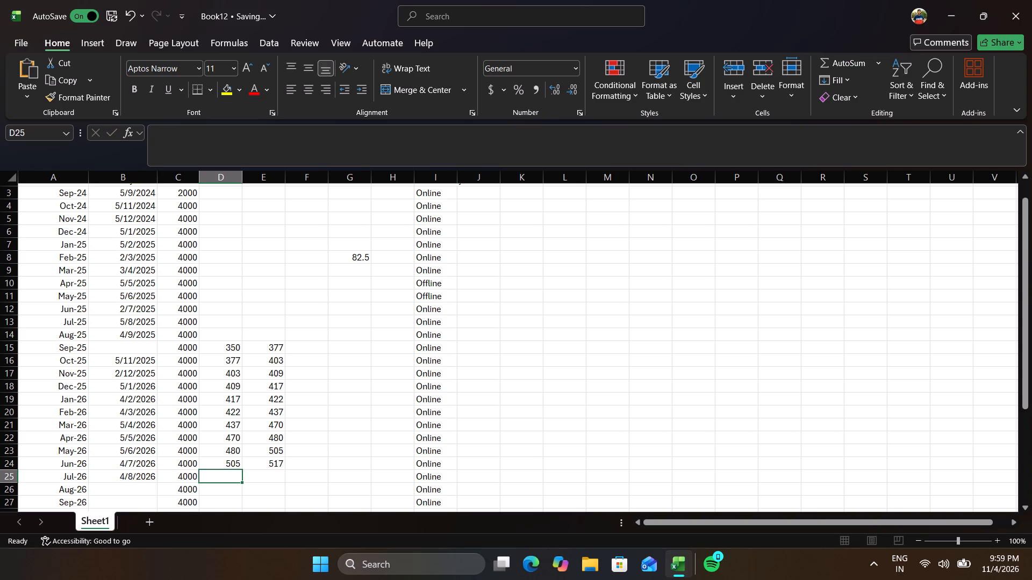
{"action": "type", "text": "517"}
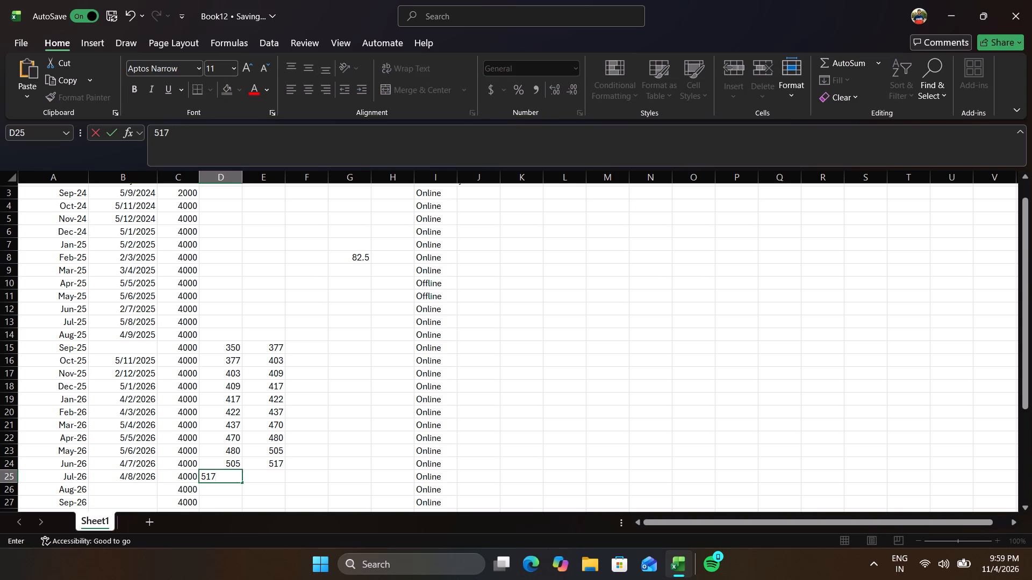
{"action": "key", "text": "Right"}
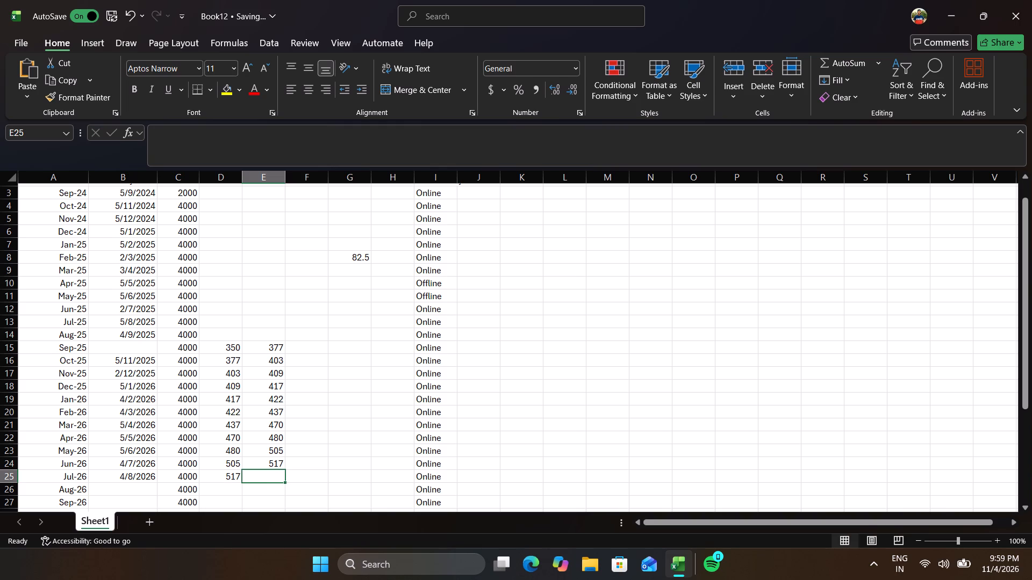
{"action": "type", "text": "529"}
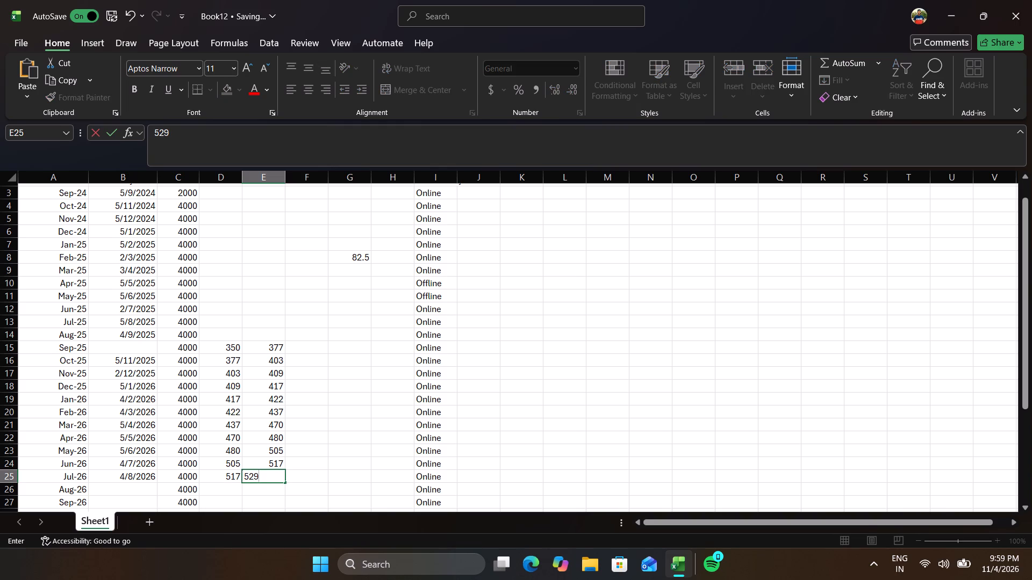
{"action": "key", "text": "Down"}
Enter 529 as the Unit Start reading for Aug-26.
{"action": "key", "text": "Left"}
{"action": "type", "text": "529"}
{"action": "key", "text": "Down"}
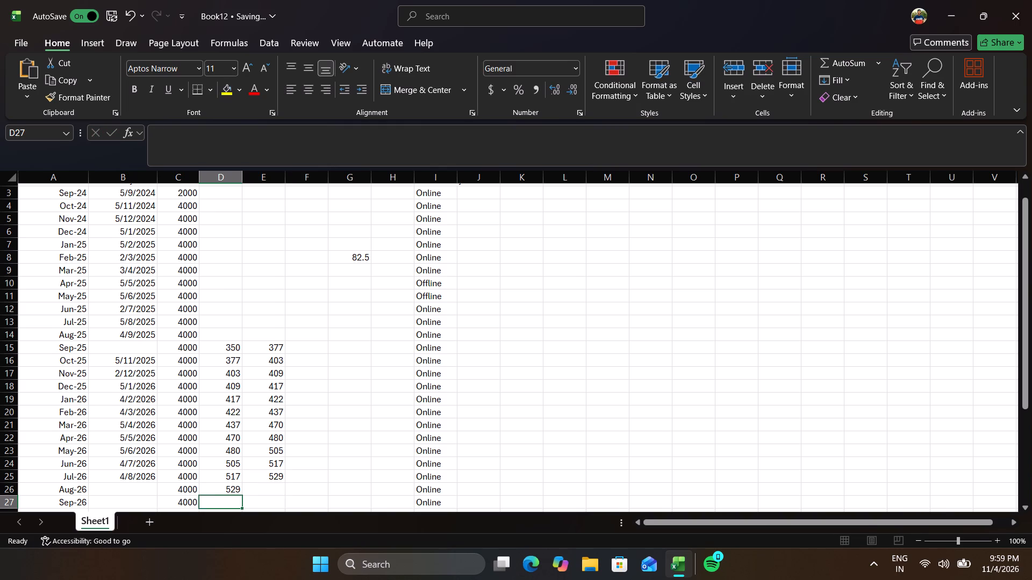
{"action": "key", "text": "Up"}
{"action": "key", "text": "Left"}
{"action": "key", "text": "Left"}
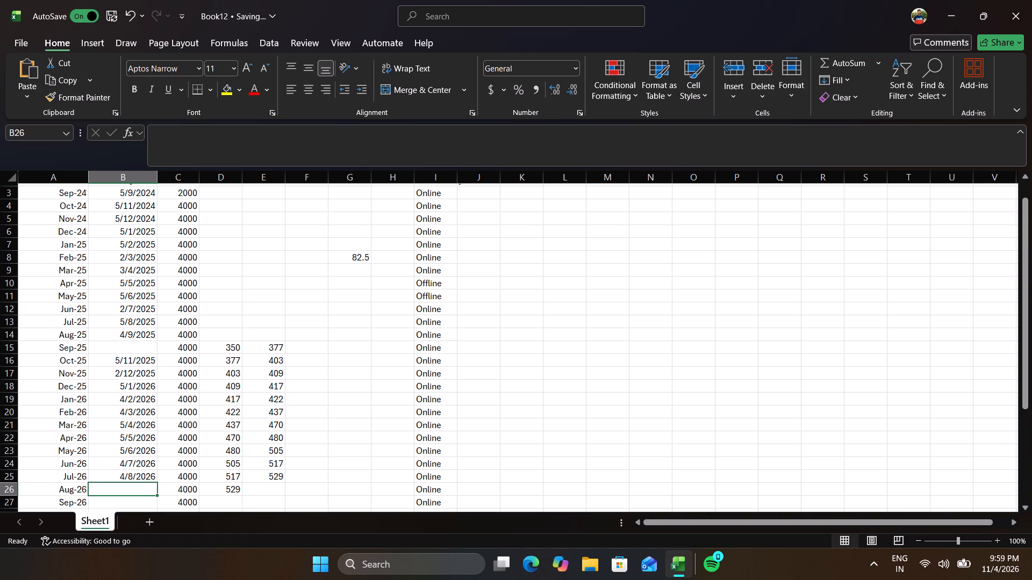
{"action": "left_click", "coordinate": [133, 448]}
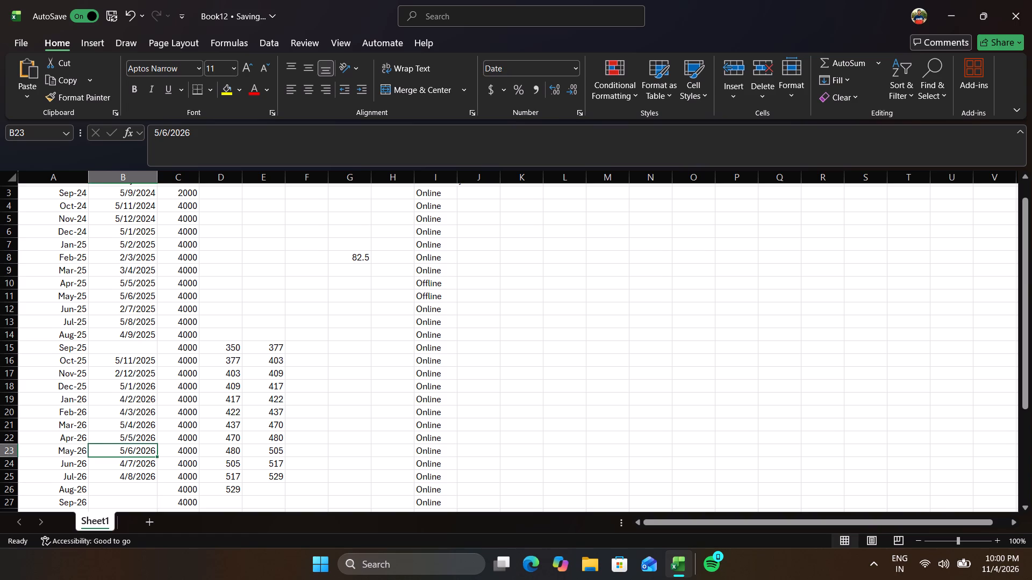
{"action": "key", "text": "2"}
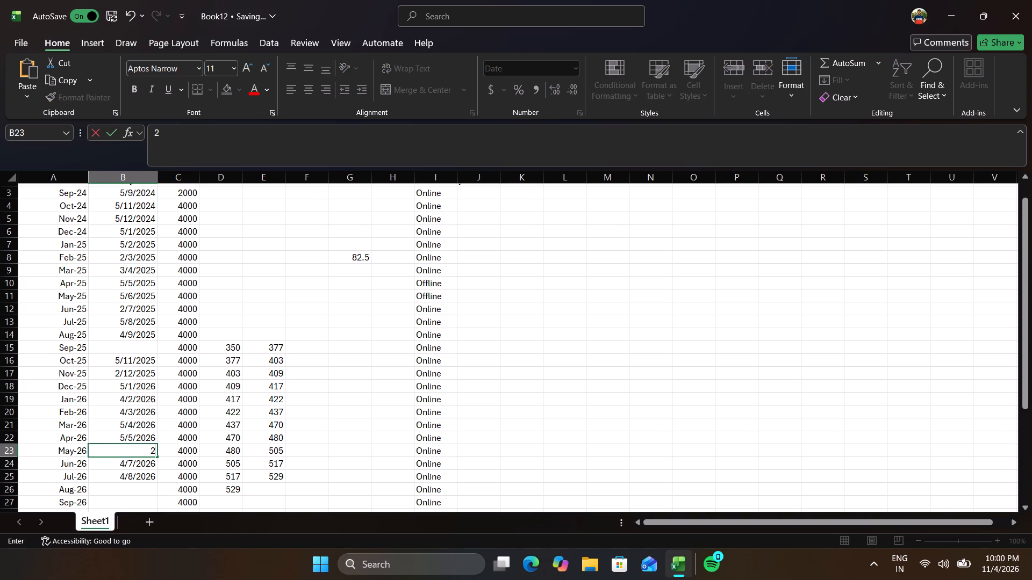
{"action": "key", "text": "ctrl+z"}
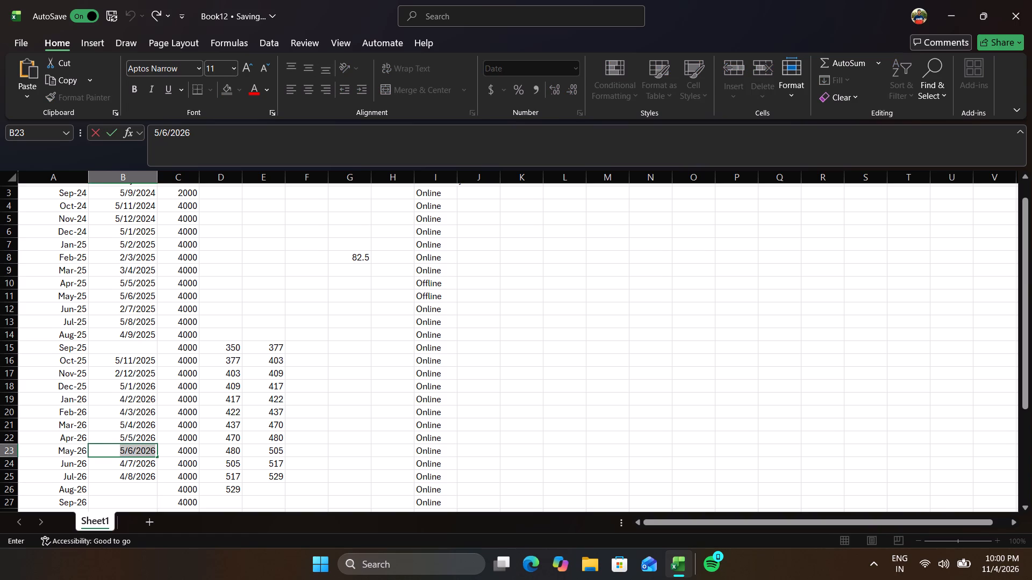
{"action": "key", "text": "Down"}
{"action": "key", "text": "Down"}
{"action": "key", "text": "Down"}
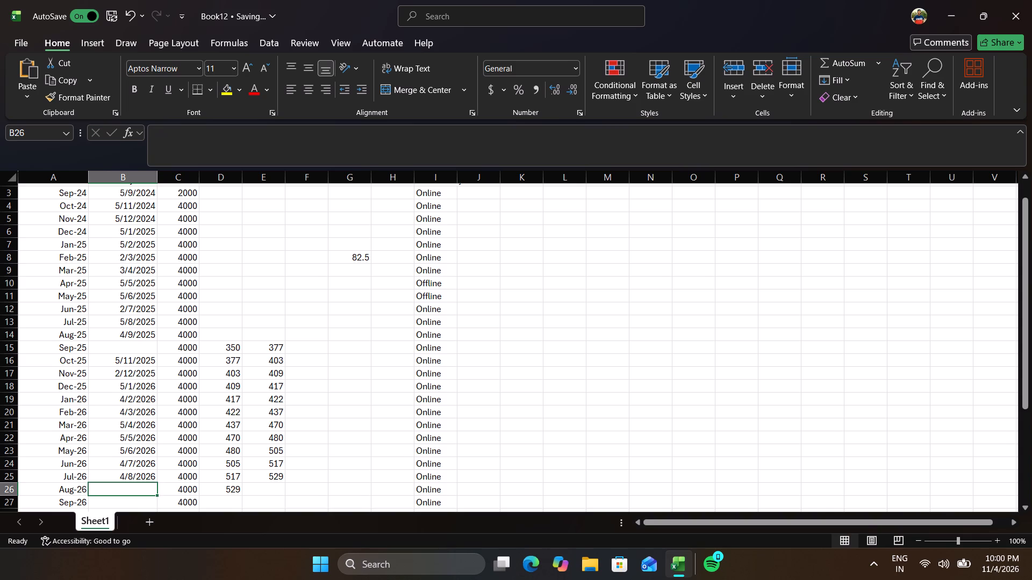
Enter 2/9/2026 as the Aug-26 rent payment date and 560 as that month's Unit close reading.
{"action": "key", "text": "2"}
{"action": "key", "text": "slash"}
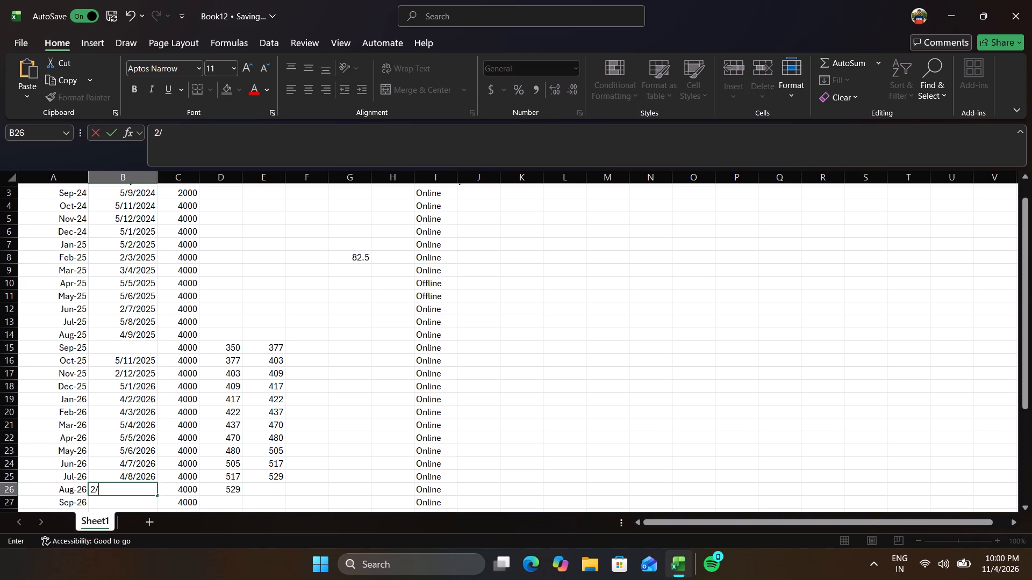
{"action": "type", "text": "9/2026"}
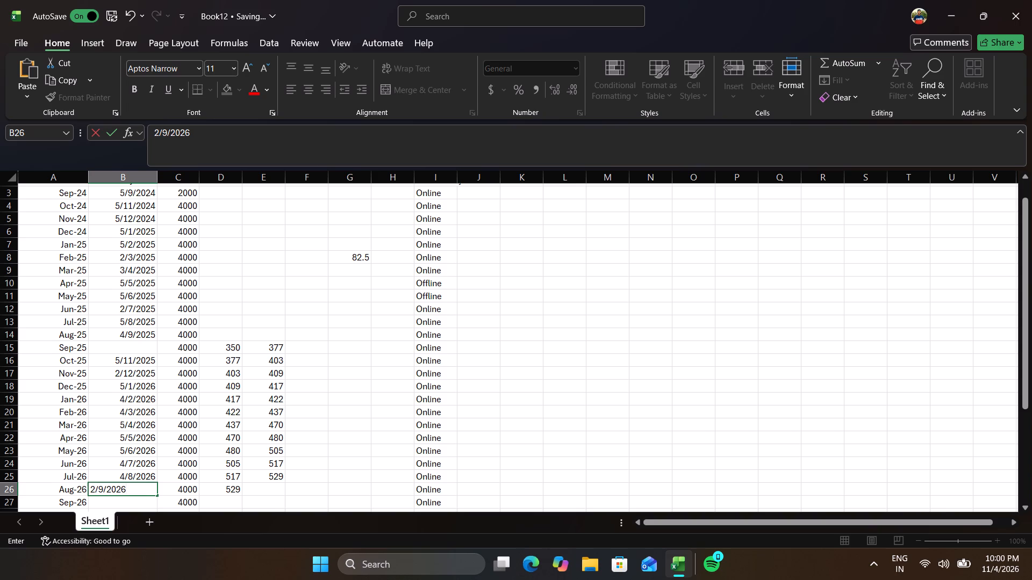
{"action": "key", "text": "Right"}
{"action": "key", "text": "Right"}
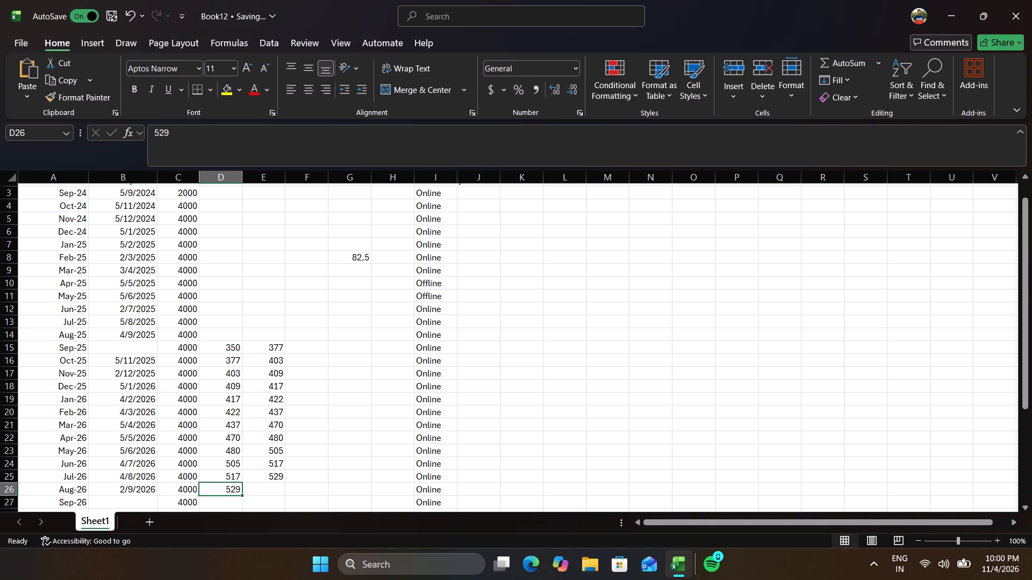
{"action": "key", "text": "Right"}
{"action": "type", "text": "560"}
{"action": "key", "text": "Down"}
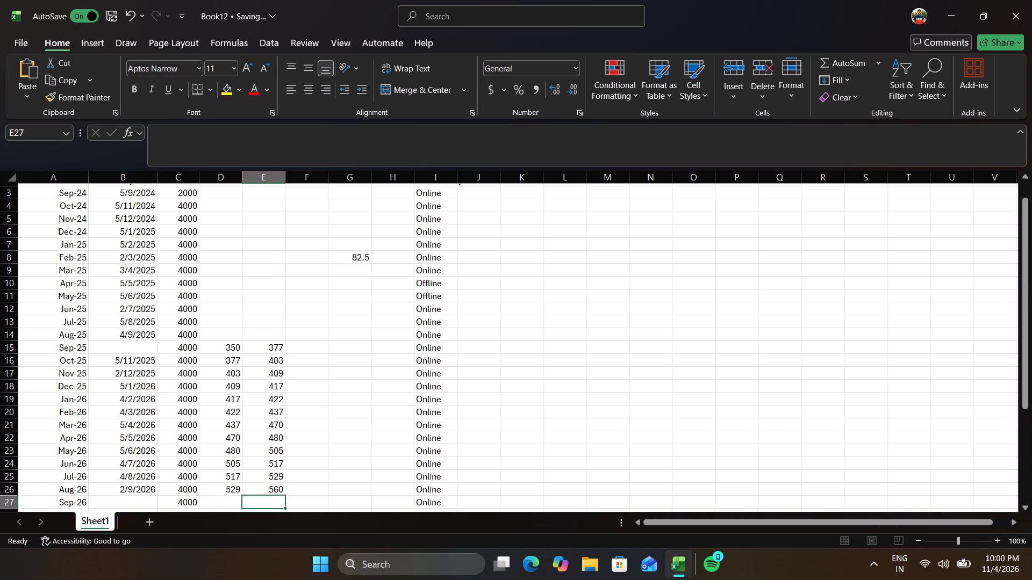
Enter 3/10/2026 as the rent payment date for Sep-26.
{"action": "key", "text": "Left"}
{"action": "key", "text": "Left"}
{"action": "key", "text": "Left"}
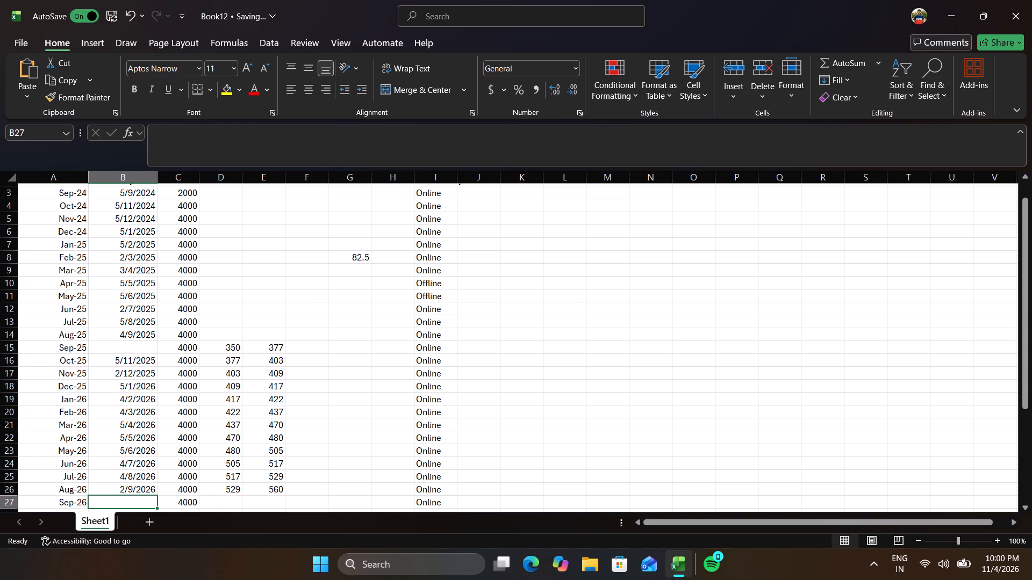
{"action": "key", "text": "3"}
{"action": "key", "text": "slash"}
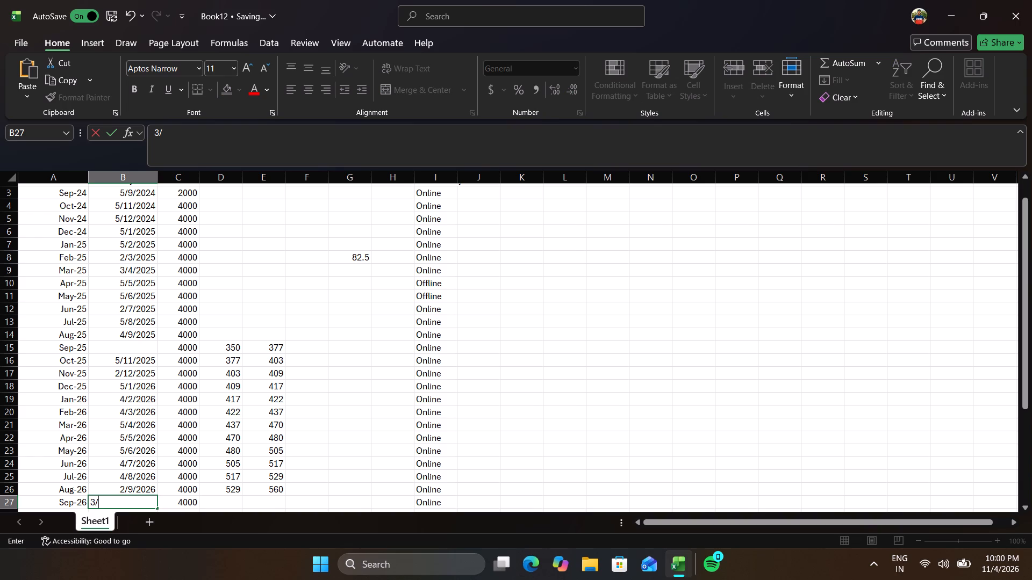
{"action": "type", "text": "10"}
{"action": "key", "text": "slash"}
{"action": "type", "text": "2026"}
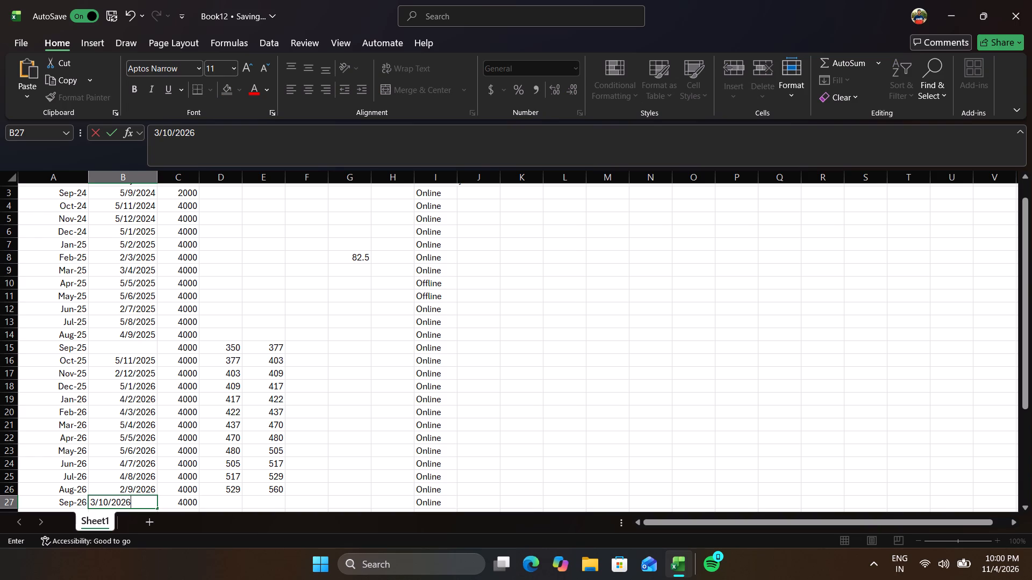
{"action": "key", "text": "Right"}
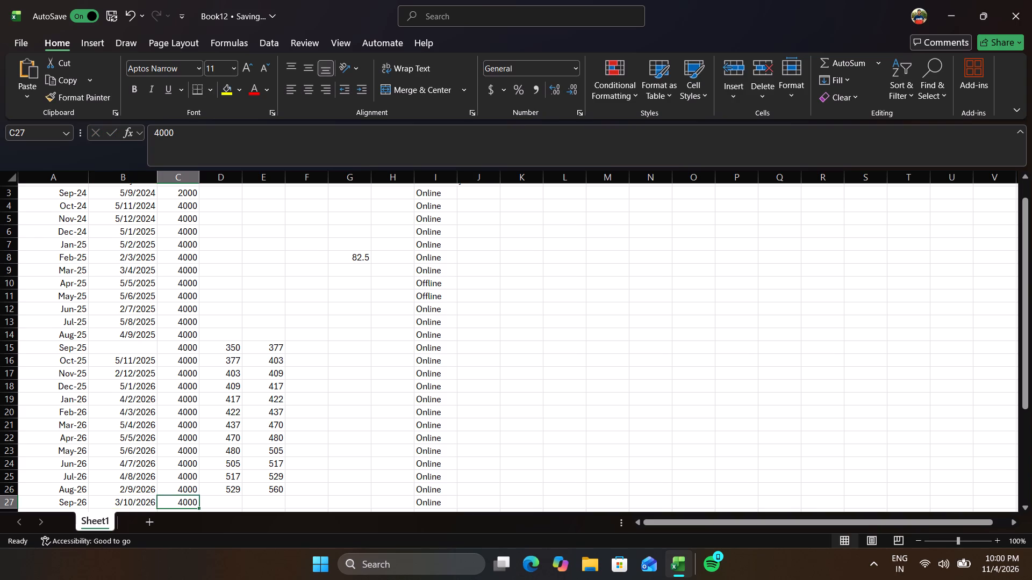
Enter 5/11/2026 as the rent payment date for Oct-26.
{"action": "scroll", "coordinate": [133, 448], "scroll_direction": "down", "scroll_amount": 2}
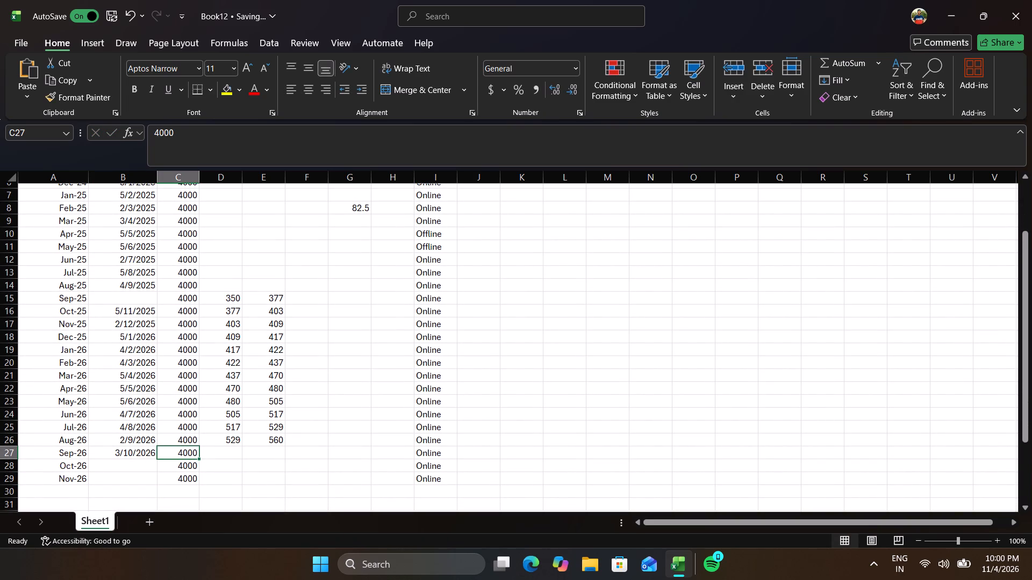
{"action": "left_click", "coordinate": [130, 466]}
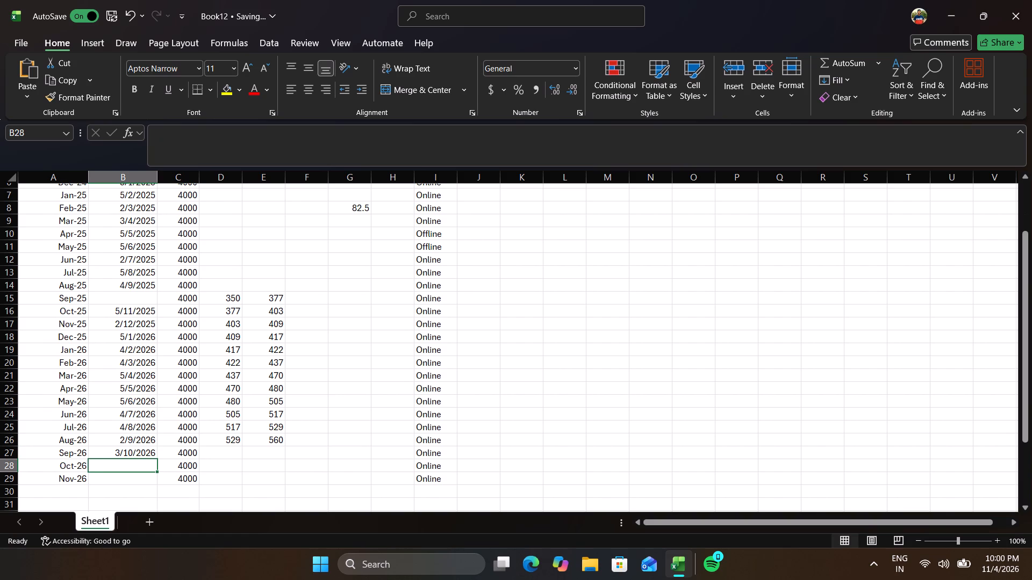
{"action": "key", "text": "5"}
{"action": "key", "text": "slash"}
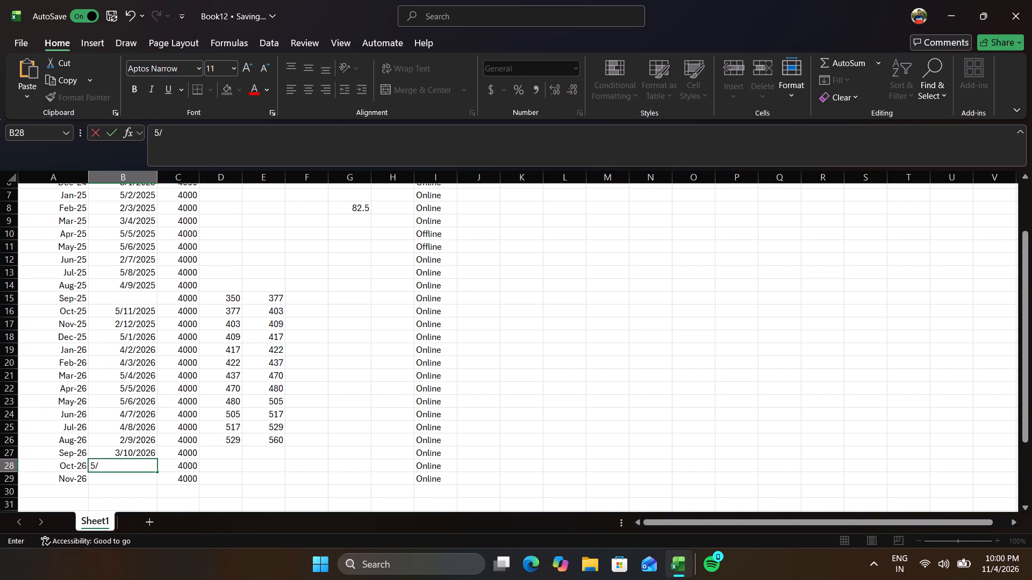
{"action": "type", "text": "11"}
{"action": "key", "text": "slash"}
{"action": "type", "text": "2026"}
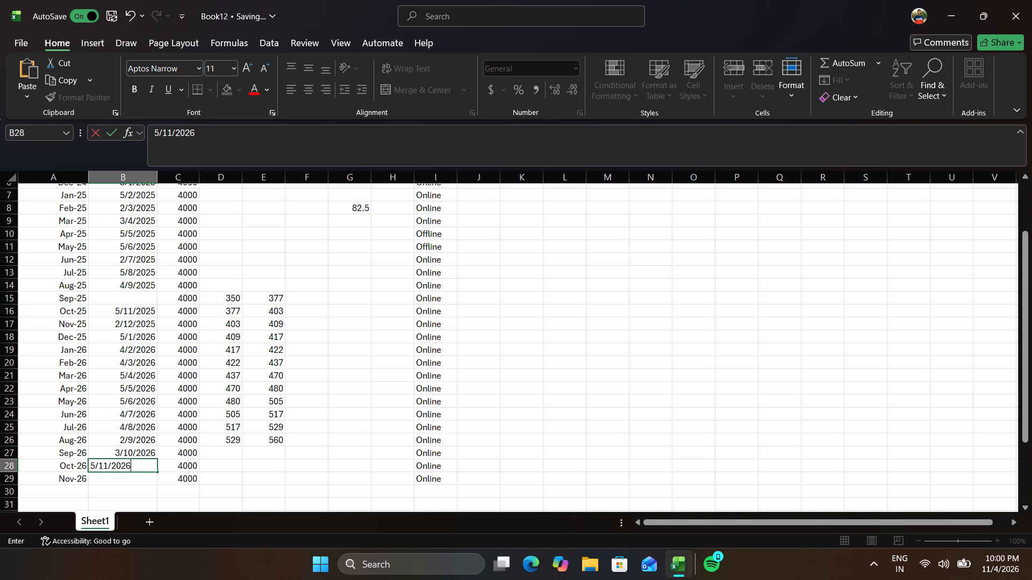
{"action": "key", "text": "Right"}
{"action": "key", "text": "Right"}
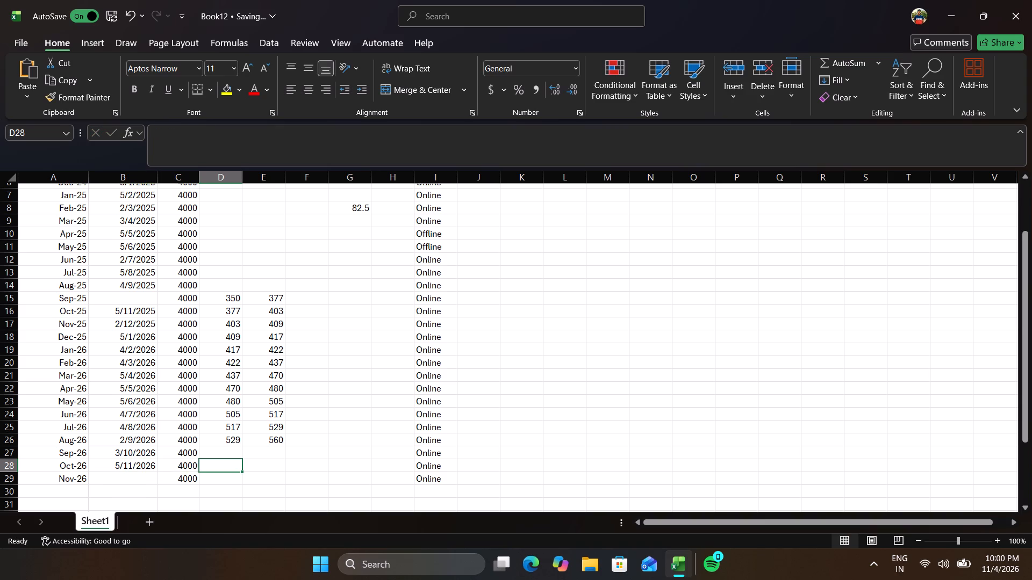
Enter 560 as the Unit Start and 596 as the Unit close reading for Sep-26.
{"action": "key", "text": "Up"}
{"action": "type", "text": "560"}
{"action": "key", "text": "Right"}
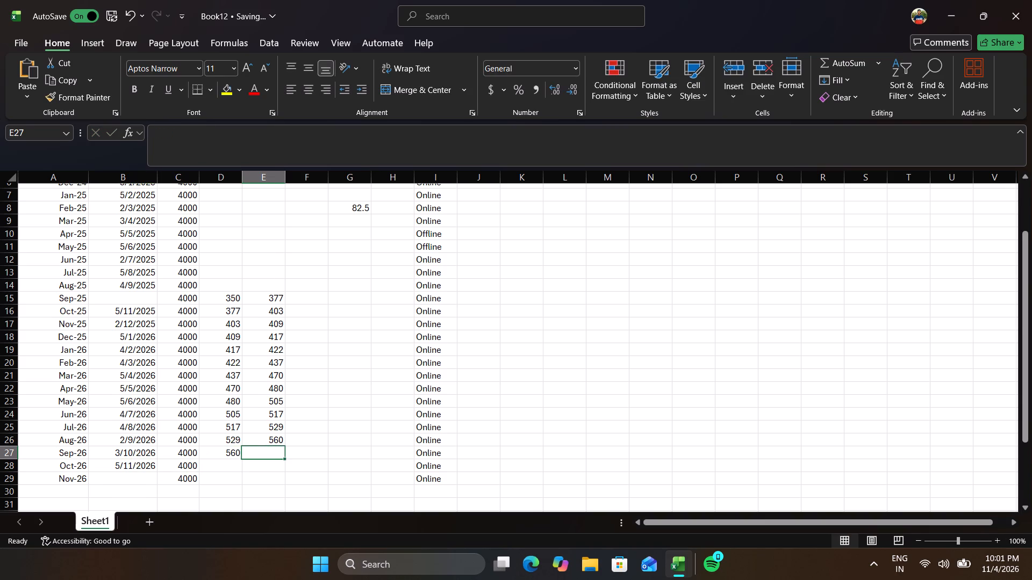
{"action": "type", "text": "596"}
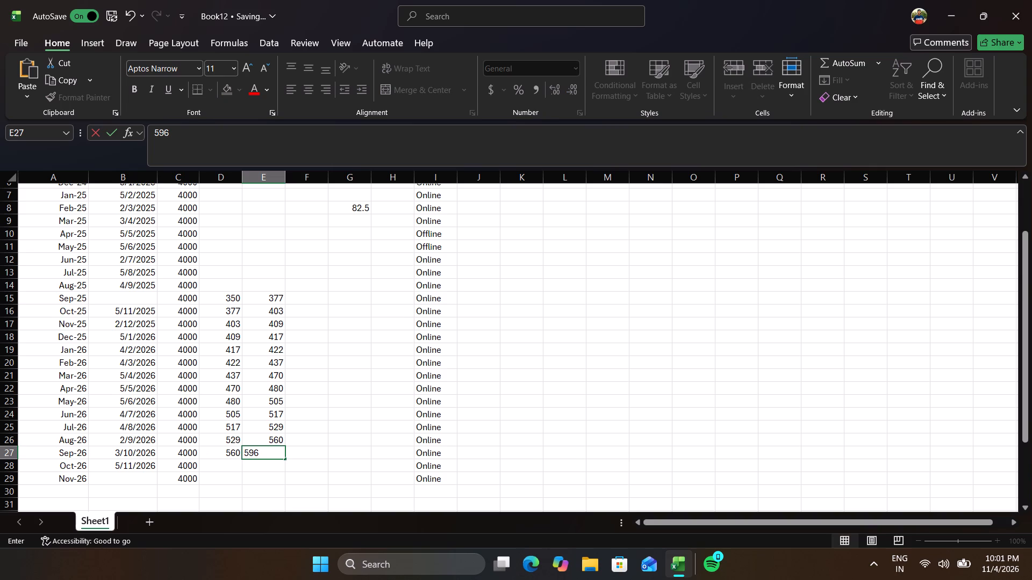
{"action": "key", "text": "Down"}
Enter 596 as the Unit Start and 635 as the Unit close reading for Oct-26.
{"action": "key", "text": "Left"}
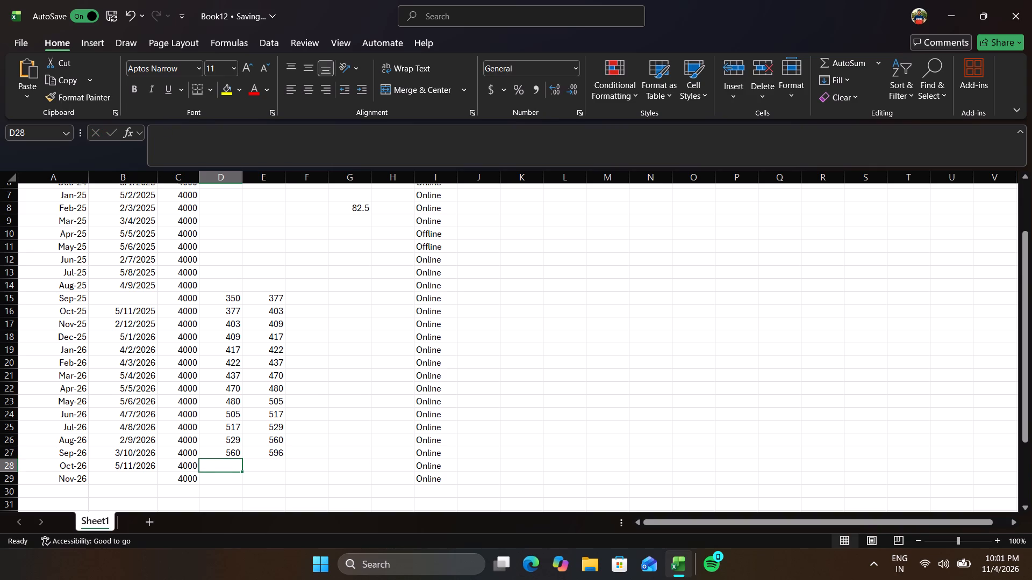
{"action": "type", "text": "596"}
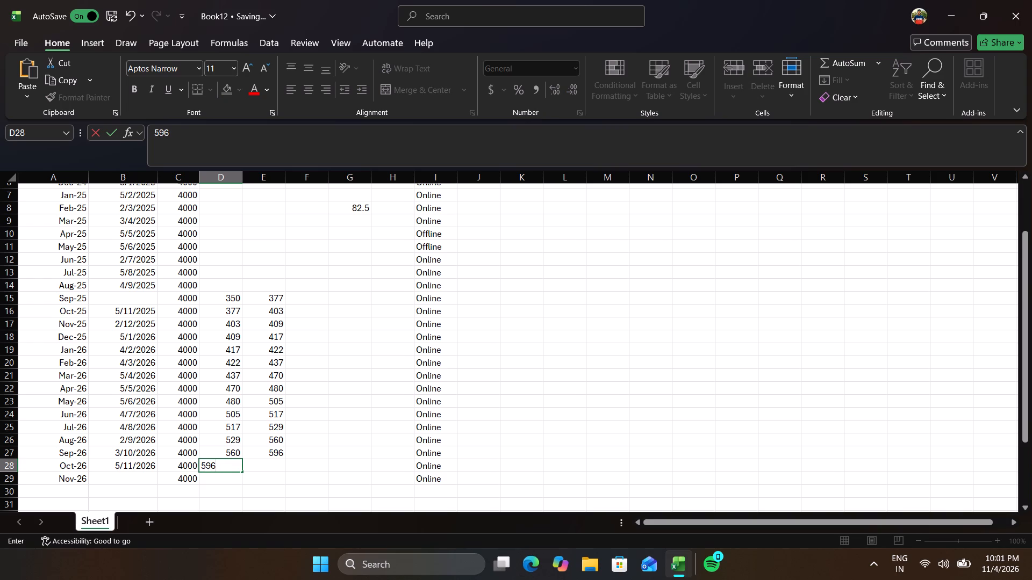
{"action": "key", "text": "Right"}
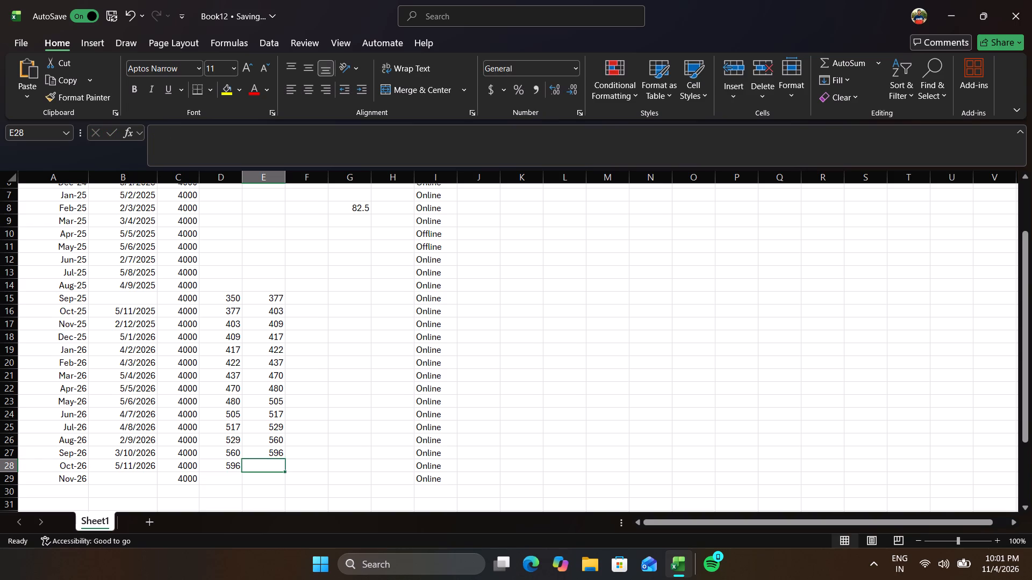
{"action": "type", "text": "635"}
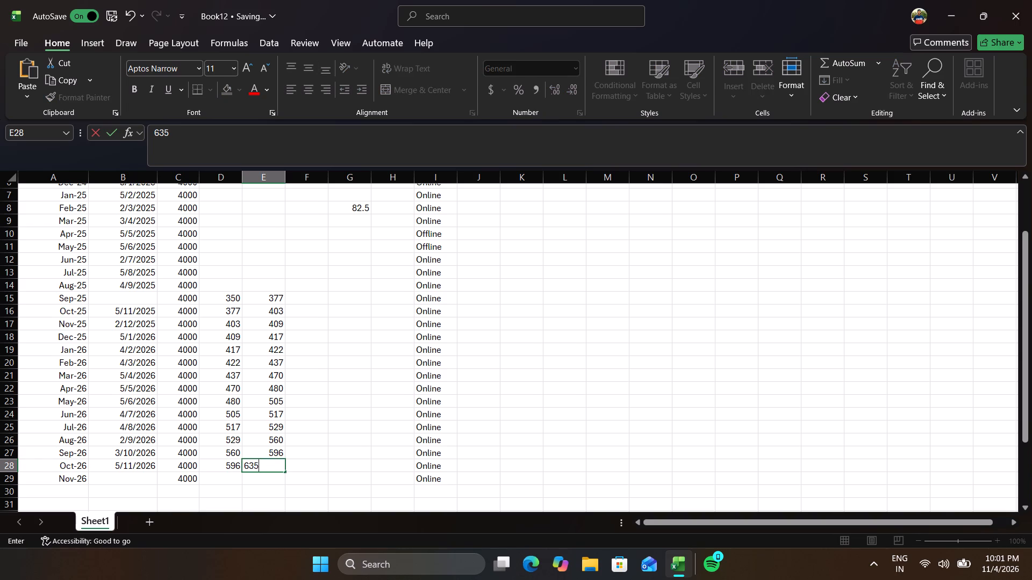
{"action": "scroll", "coordinate": [312, 450], "scroll_direction": "up", "scroll_amount": 1}
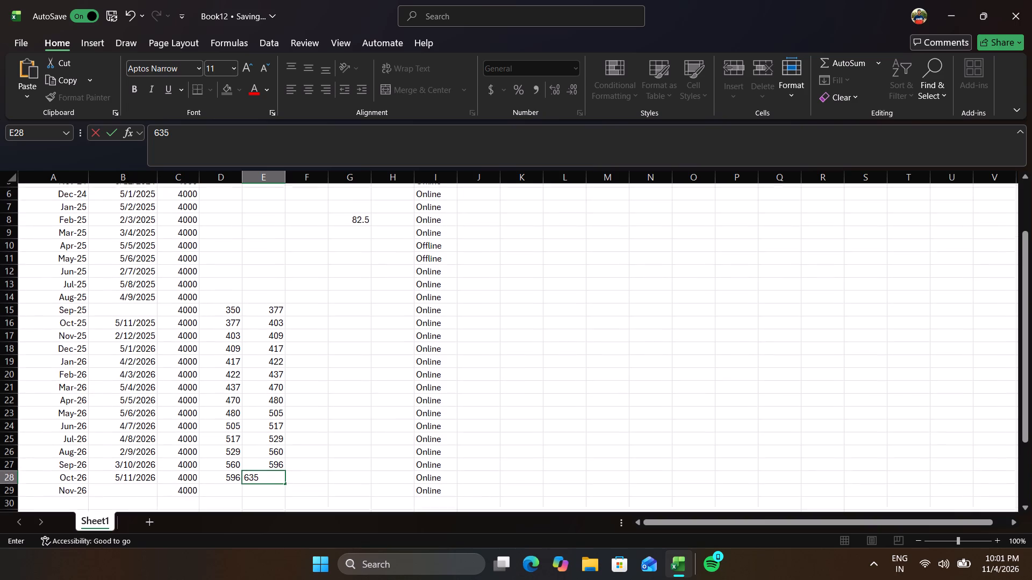
{"action": "scroll", "coordinate": [312, 450], "scroll_direction": "up", "scroll_amount": 2}
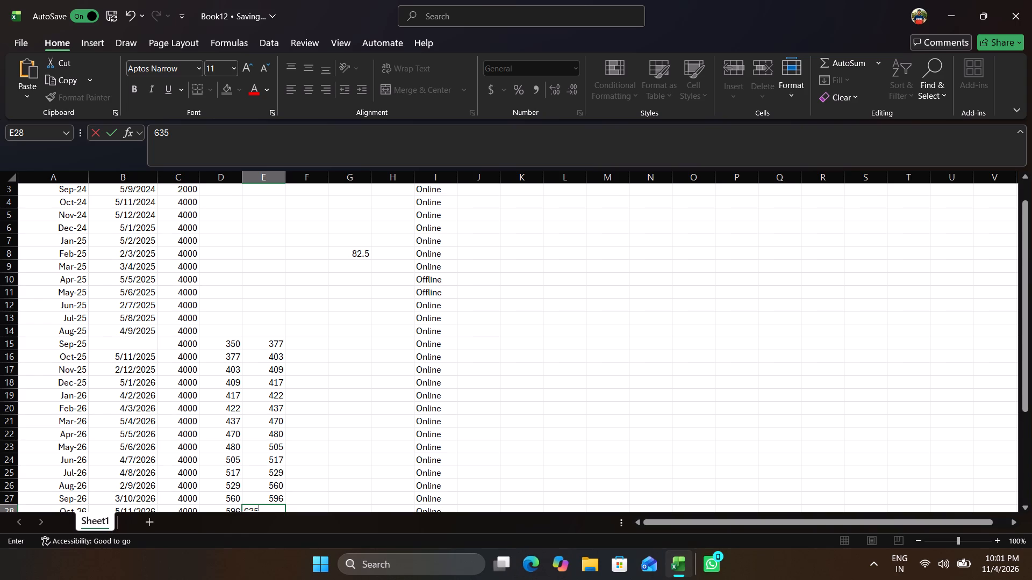
{"action": "scroll", "coordinate": [403, 465], "scroll_direction": "down", "scroll_amount": 1}
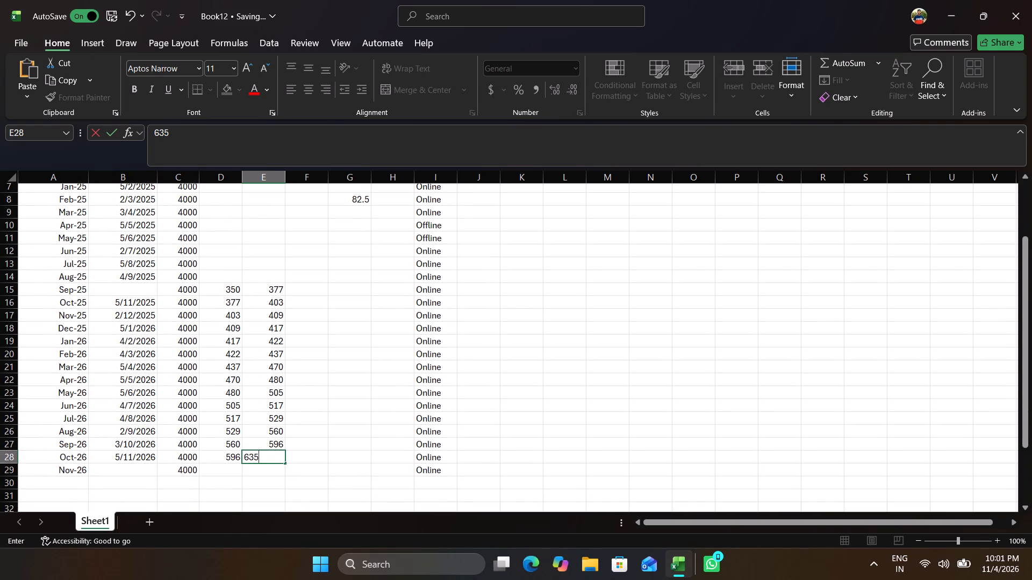
{"action": "left_click", "coordinate": [316, 443]}
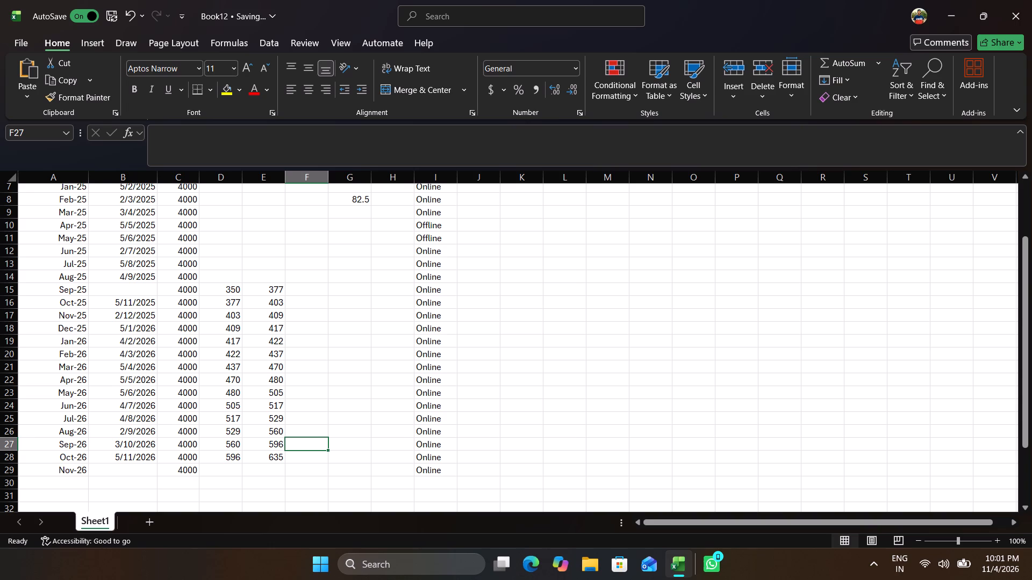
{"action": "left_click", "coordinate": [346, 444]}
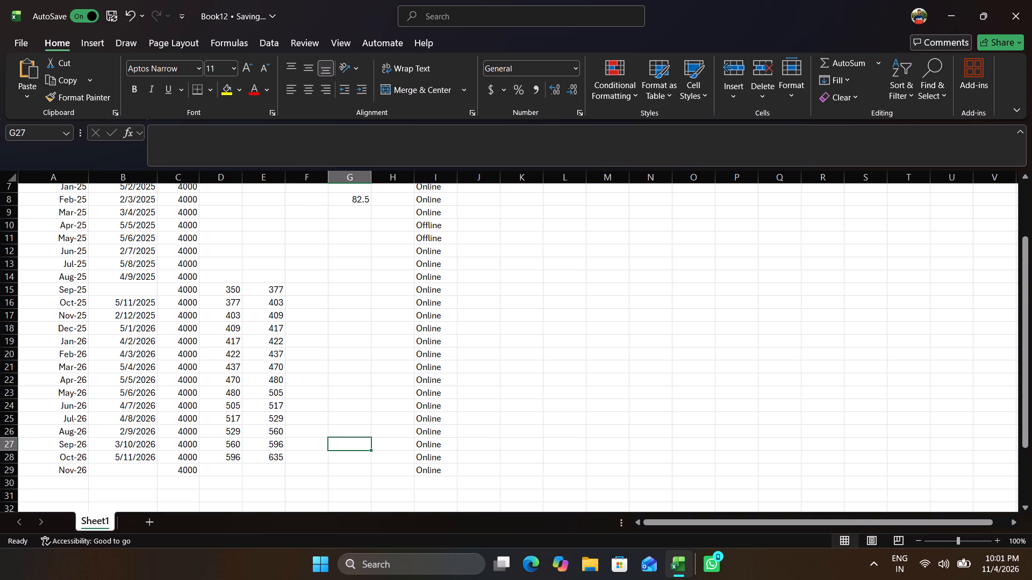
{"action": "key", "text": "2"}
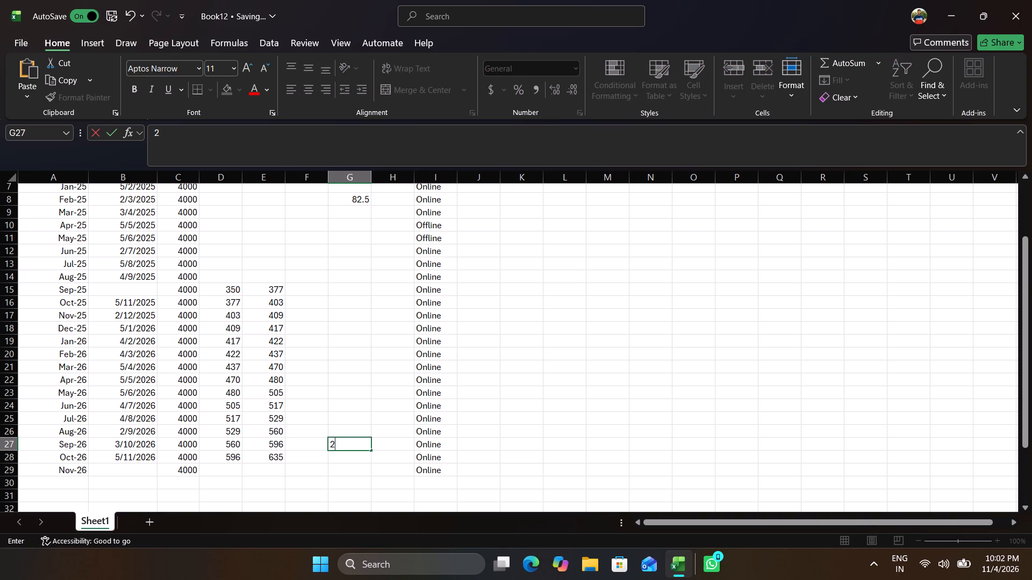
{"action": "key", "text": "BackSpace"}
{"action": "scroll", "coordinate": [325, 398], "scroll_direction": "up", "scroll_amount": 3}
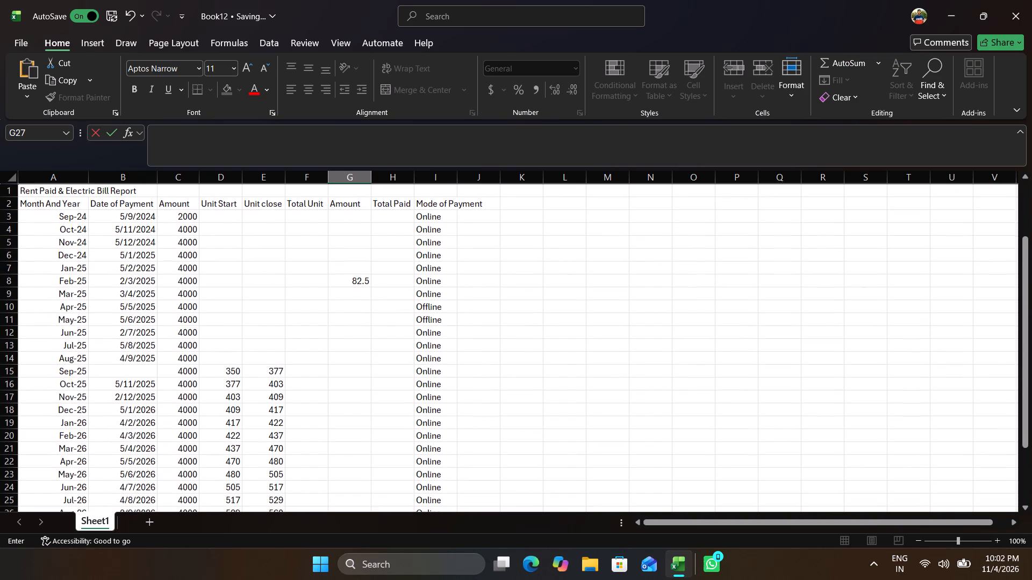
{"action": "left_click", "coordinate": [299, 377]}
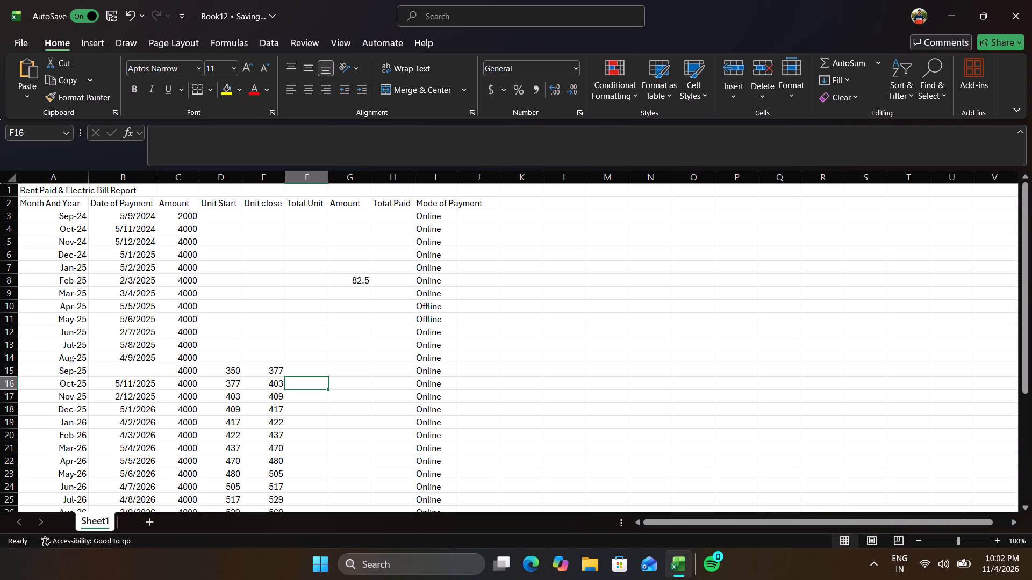
Enter 4/10/2025 as the rent payment date for Sep-25.
{"action": "left_click", "coordinate": [131, 370]}
{"action": "type", "text": "4/"}
{"action": "type", "text": "10"}
{"action": "key", "text": "slash"}
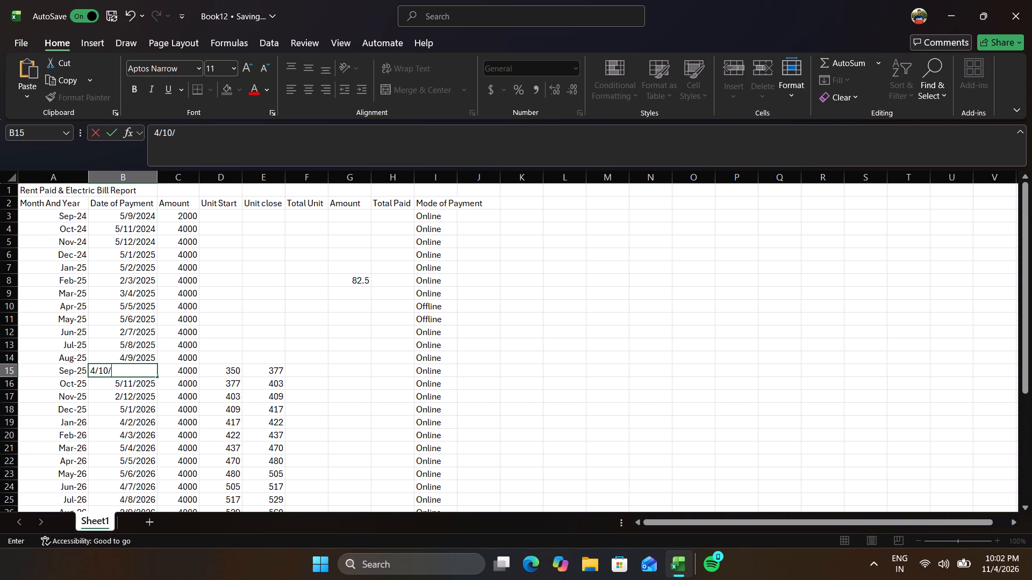
{"action": "type", "text": "202"}
{"action": "key", "text": "5"}
Widen column I so the Mode of Payment heading fits within it.
{"action": "left_click", "coordinate": [451, 180]}
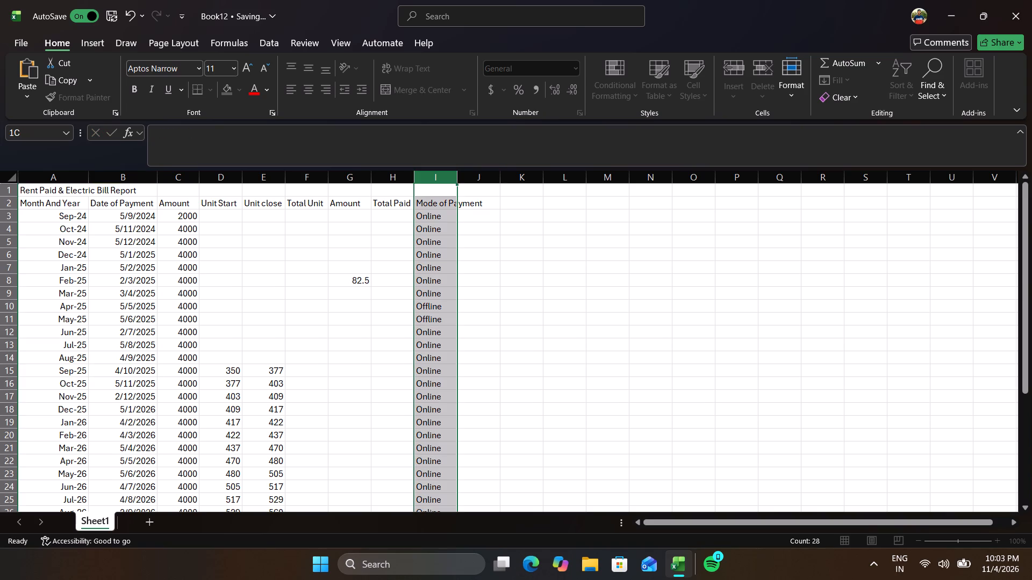
{"action": "left_click_drag", "start_coordinate": [456, 179], "coordinate": [483, 179]}
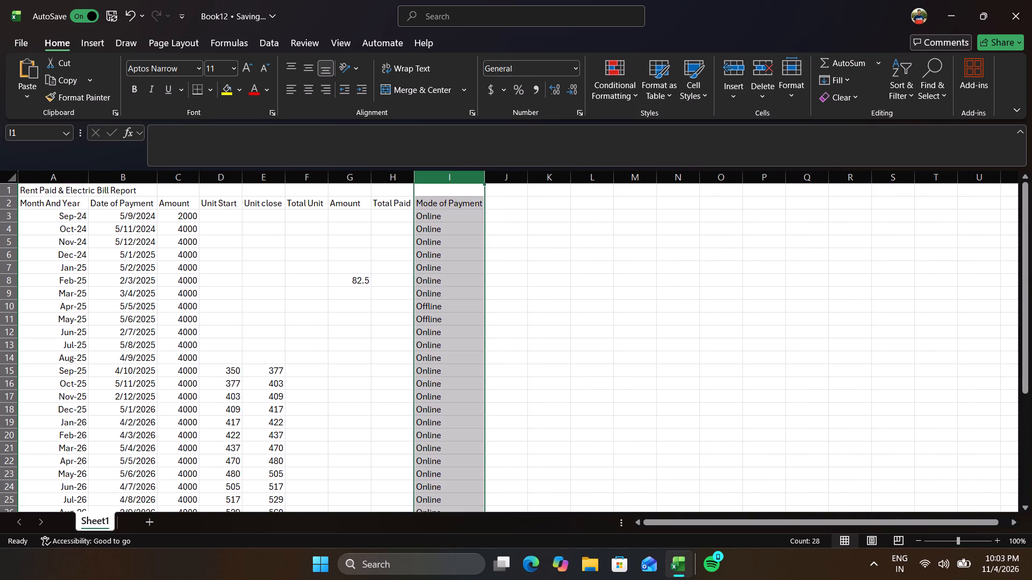
Centre-align the contents of the whole report range, A1 to I29.
{"action": "left_click", "coordinate": [448, 315]}
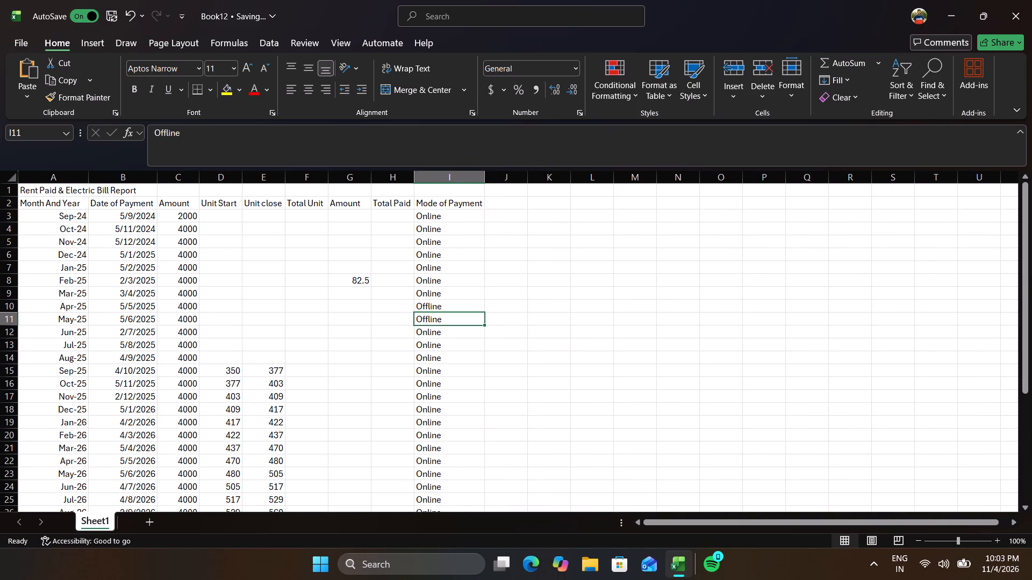
{"action": "scroll", "coordinate": [478, 475], "scroll_direction": "down", "scroll_amount": 5}
{"action": "scroll", "coordinate": [468, 366], "scroll_direction": "up", "scroll_amount": 1}
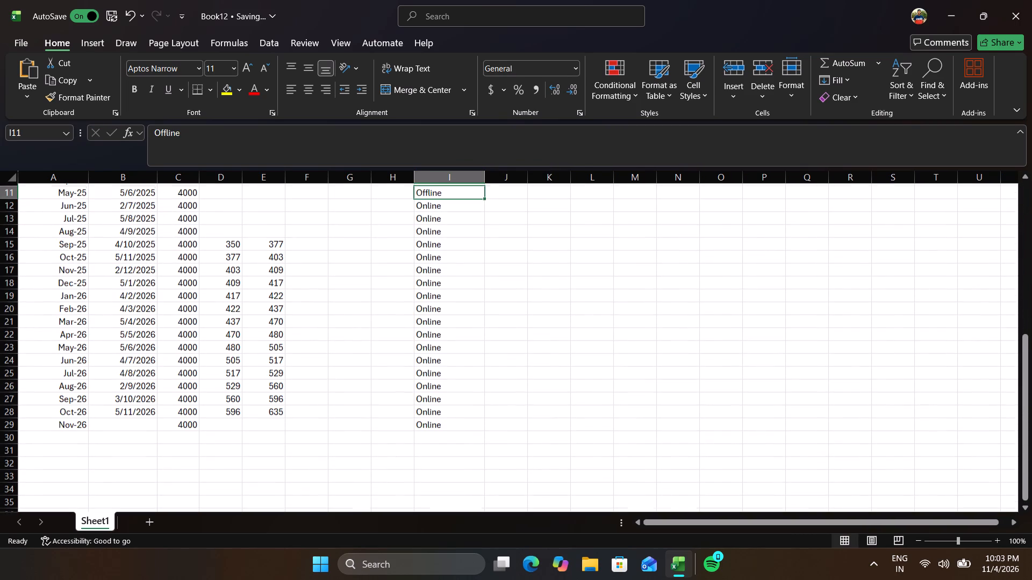
{"action": "scroll", "coordinate": [468, 366], "scroll_direction": "up", "scroll_amount": 1}
{"action": "left_click_drag", "start_coordinate": [455, 430], "coordinate": [47, 180]}
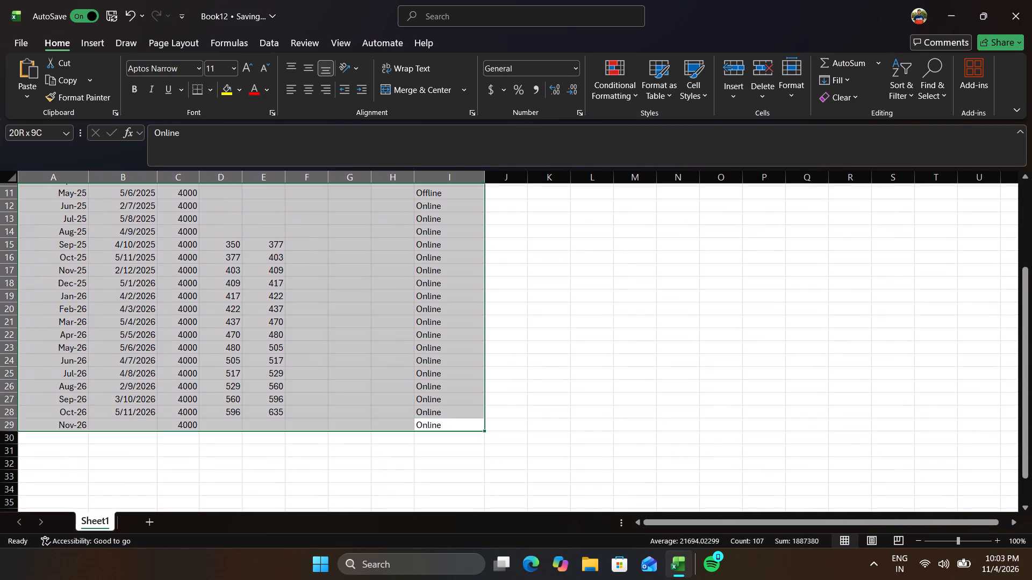
{"action": "left_click_drag", "start_coordinate": [47, 180], "coordinate": [56, 163]}
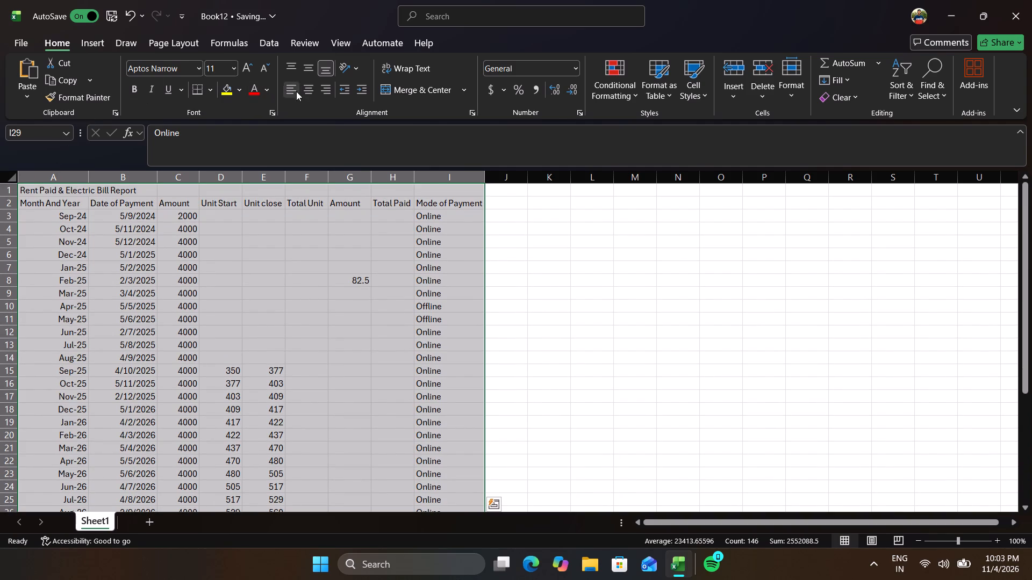
{"action": "left_click", "coordinate": [310, 88]}
{"action": "scroll", "coordinate": [284, 252], "scroll_direction": "up", "scroll_amount": 2}
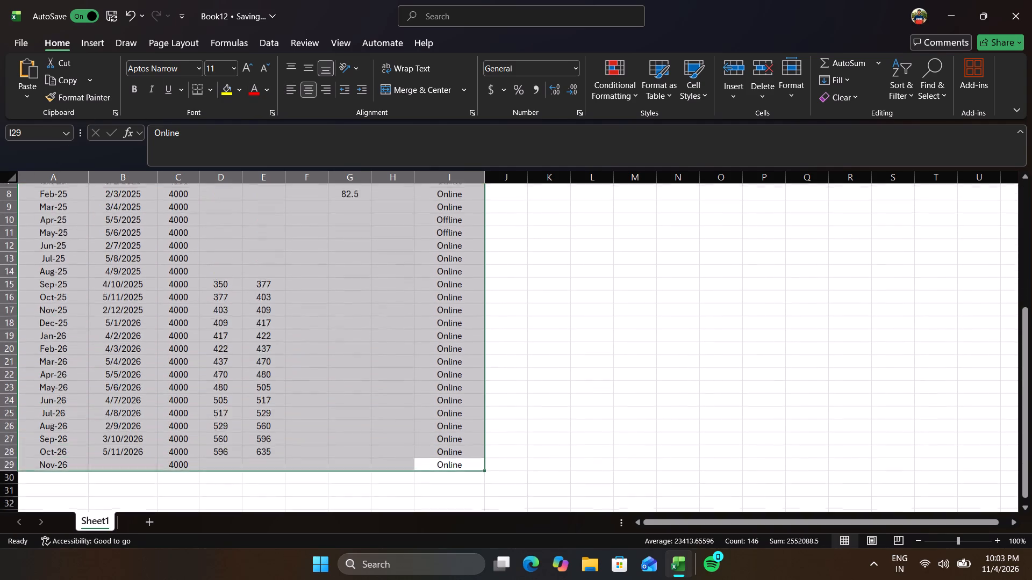
{"action": "scroll", "coordinate": [284, 252], "scroll_direction": "up", "scroll_amount": 1}
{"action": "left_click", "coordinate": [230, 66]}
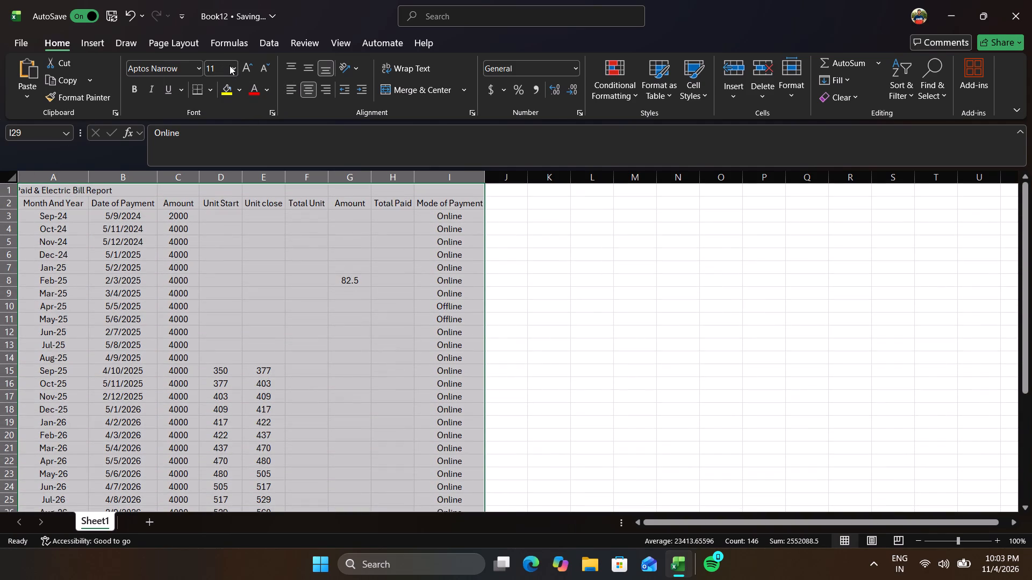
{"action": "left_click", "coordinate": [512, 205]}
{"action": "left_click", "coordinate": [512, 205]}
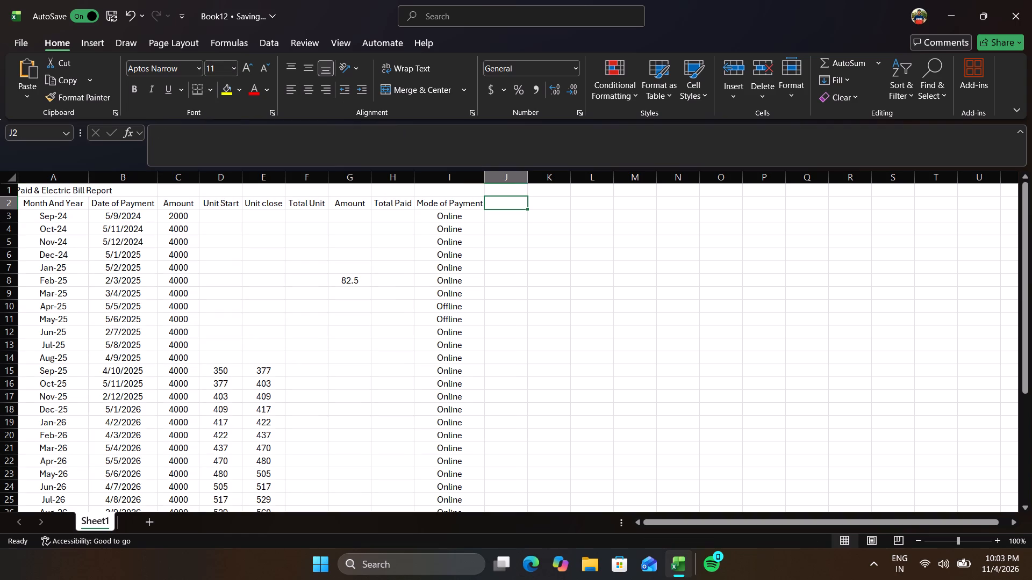
Merge and centre the title "Rent Paid & Electric Bill Report" across cells A1 to I1.
{"action": "left_click_drag", "start_coordinate": [448, 191], "coordinate": [220, 189]}
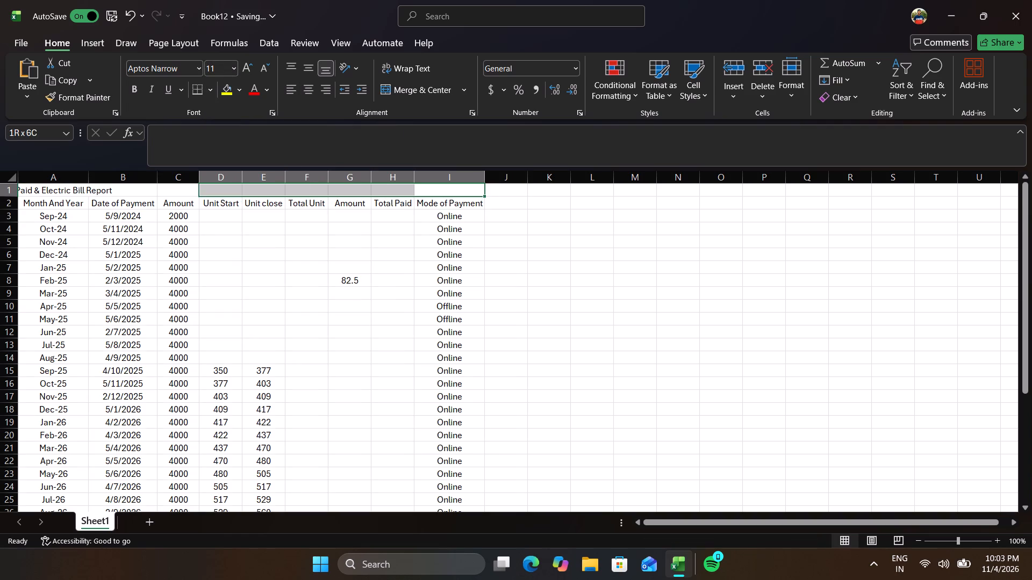
{"action": "left_click_drag", "start_coordinate": [220, 189], "coordinate": [15, 195]}
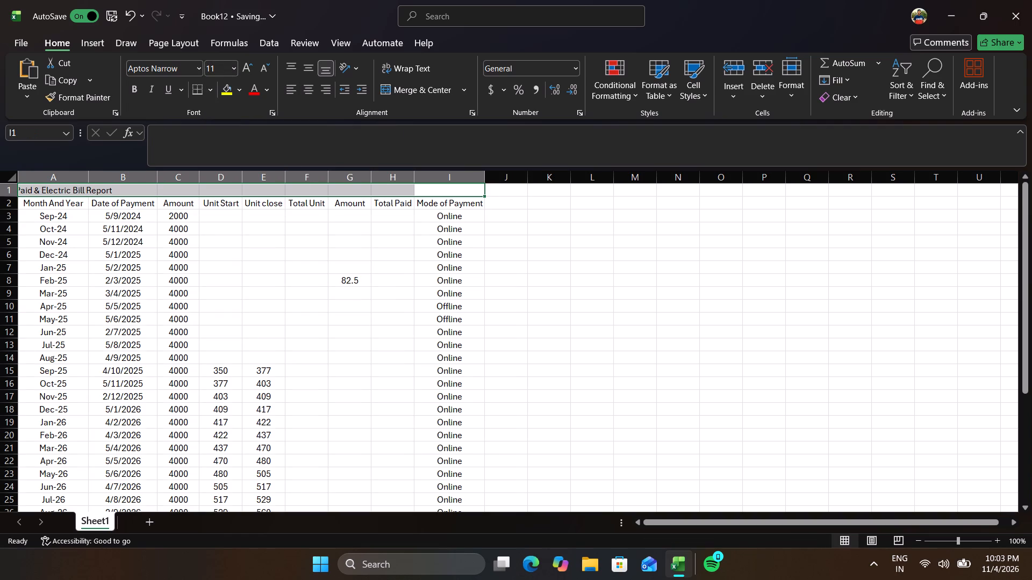
{"action": "scroll", "coordinate": [188, 189], "scroll_direction": "right", "scroll_amount": 1}
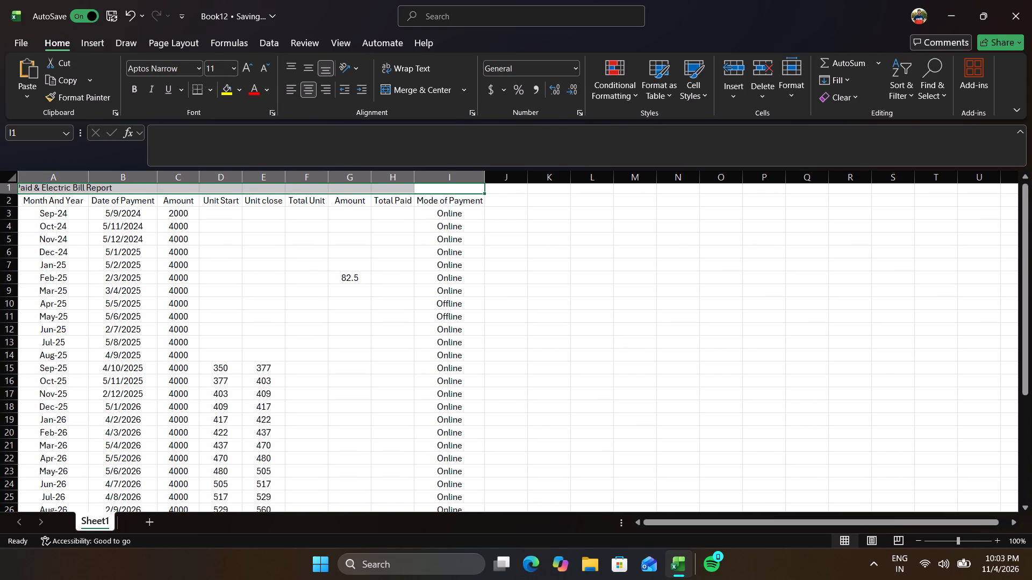
{"action": "scroll", "coordinate": [462, 128], "scroll_direction": "up", "scroll_amount": 1}
{"action": "left_click", "coordinate": [445, 93]}
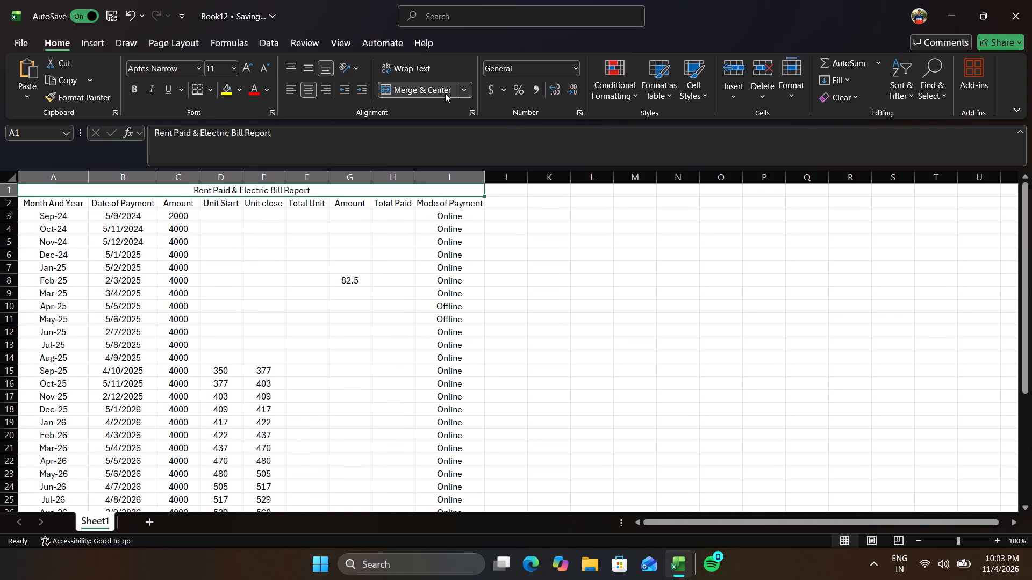
{"action": "left_click", "coordinate": [460, 90]}
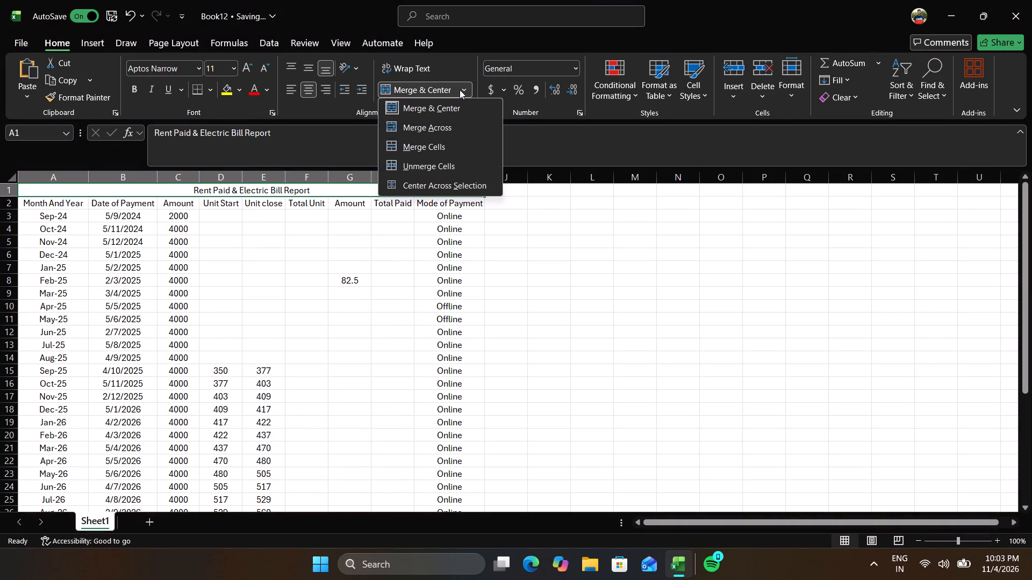
{"action": "left_click", "coordinate": [460, 90]}
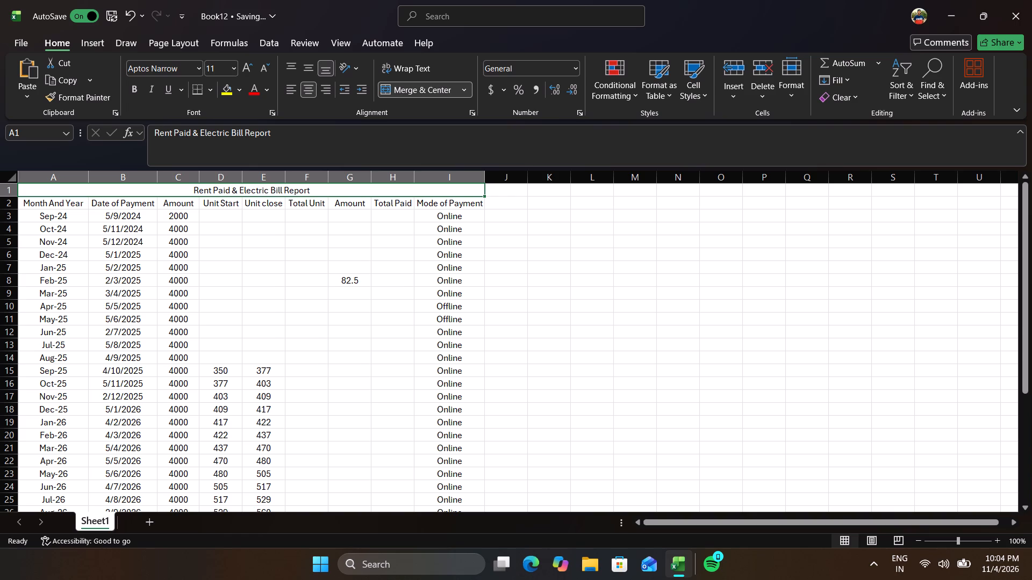
Enter an electric bill amount of 202.5 and a total unit value of 27 in the Aug-25 row.
{"action": "left_click", "coordinate": [354, 363]}
{"action": "type", "text": "202"}
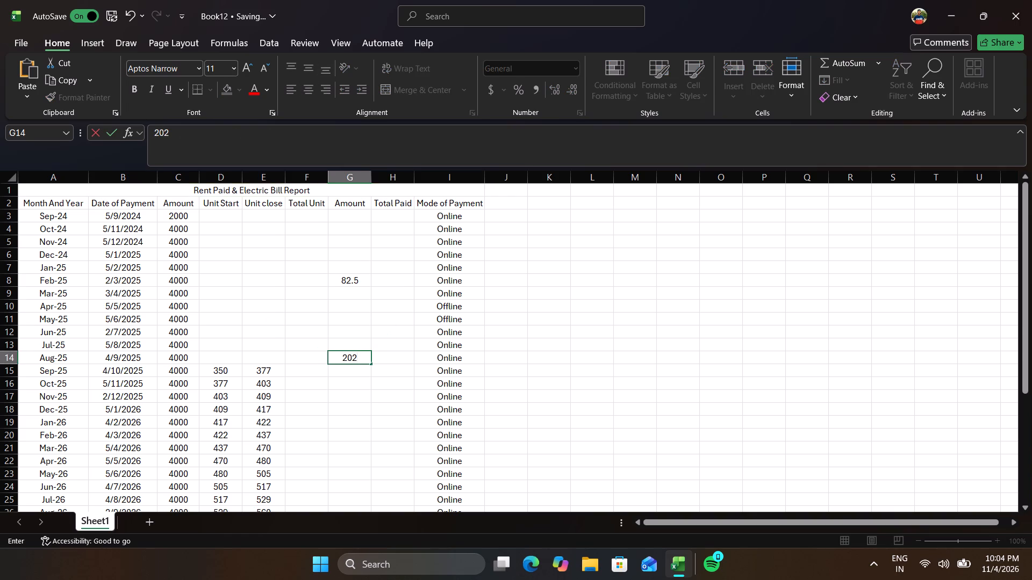
{"action": "type", "text": ".5"}
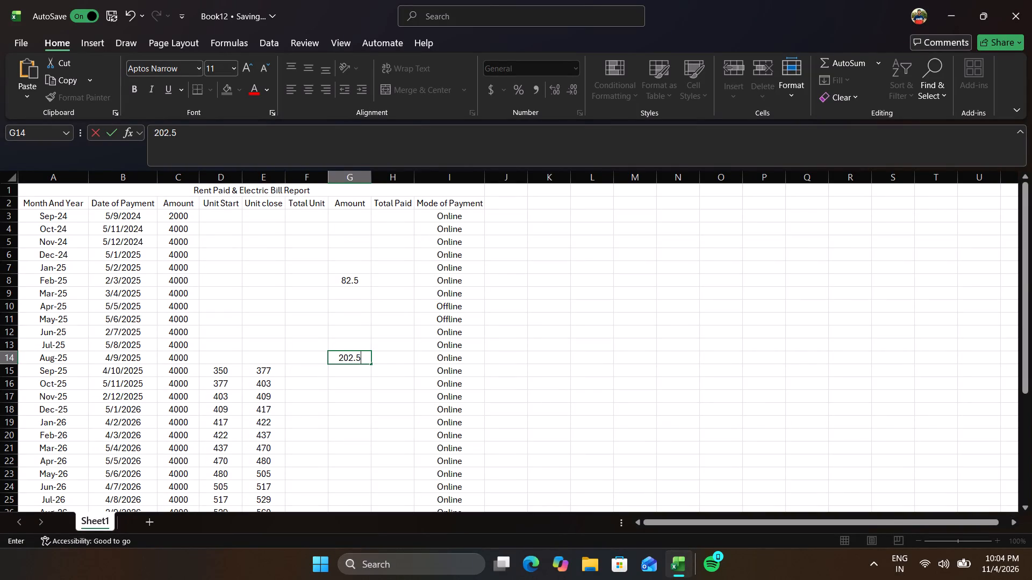
{"action": "left_click", "coordinate": [300, 361]}
{"action": "type", "text": "27"}
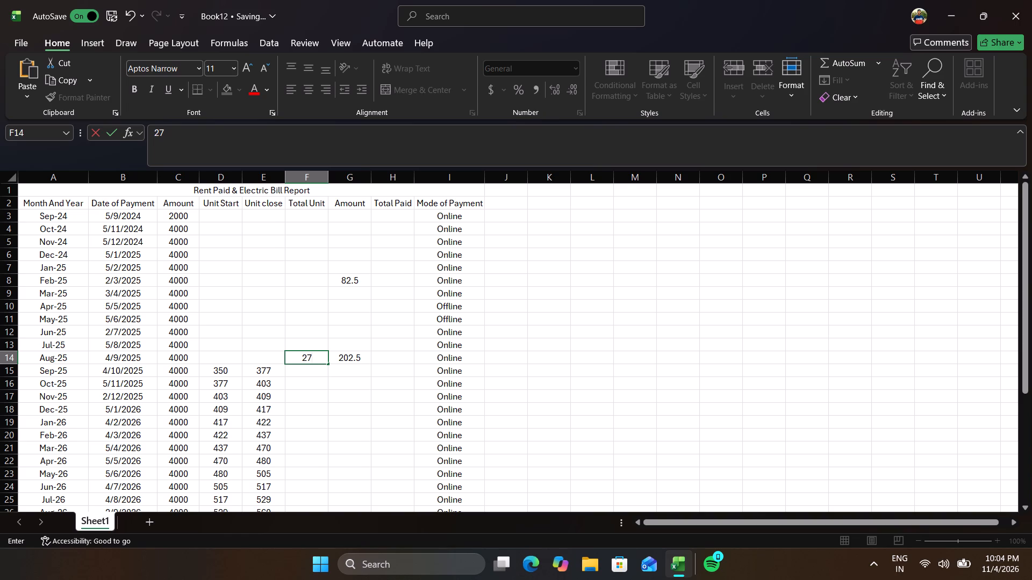
Move the Total Unit value 27 and the bill amount 202.5 from the Aug-25 row down to the Sep-25 row.
{"action": "left_click_drag", "start_coordinate": [328, 354], "coordinate": [328, 372]}
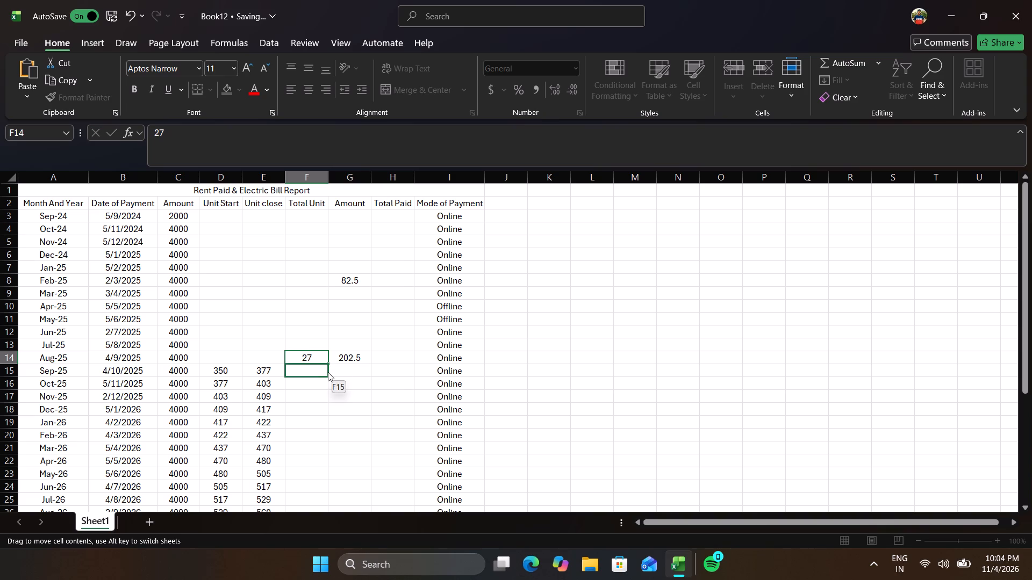
{"action": "left_click_drag", "start_coordinate": [328, 372], "coordinate": [328, 372]}
{"action": "left_click", "coordinate": [356, 357]}
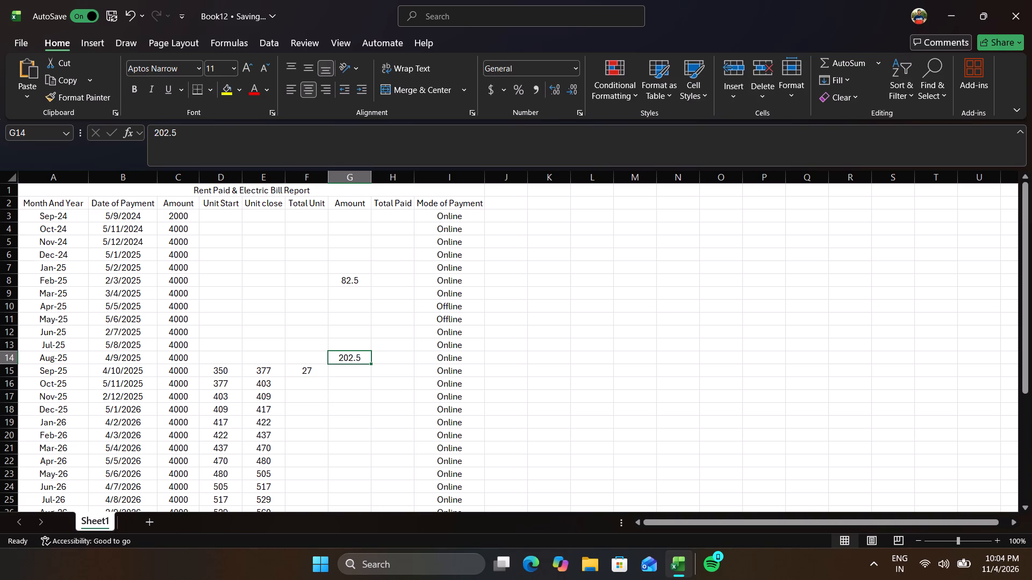
{"action": "left_click_drag", "start_coordinate": [370, 356], "coordinate": [370, 367]}
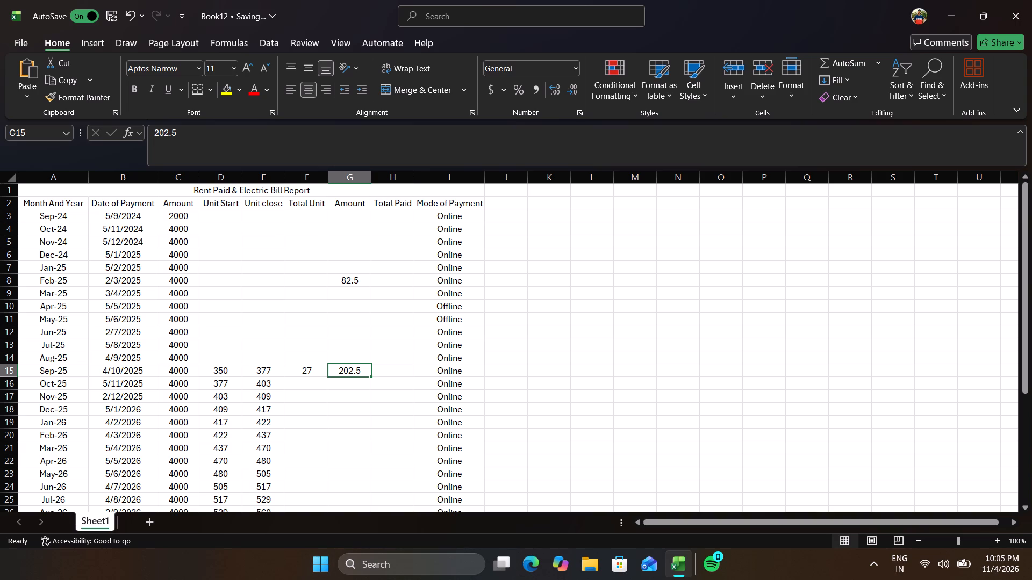
Calculate the Oct-25 total units in F16 with the formula =(E16-D16).
{"action": "left_click", "coordinate": [312, 383]}
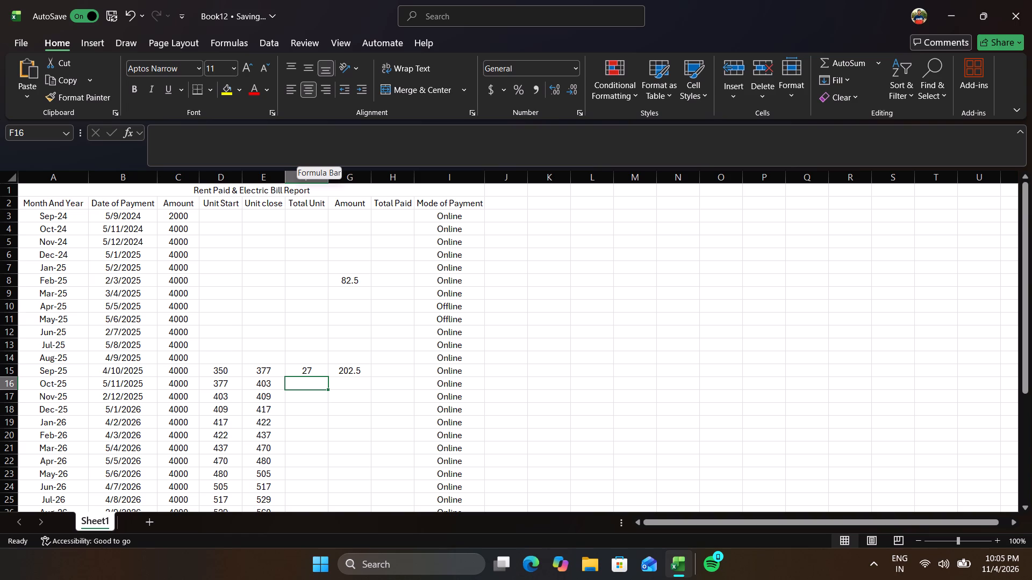
{"action": "left_click", "coordinate": [379, 129]}
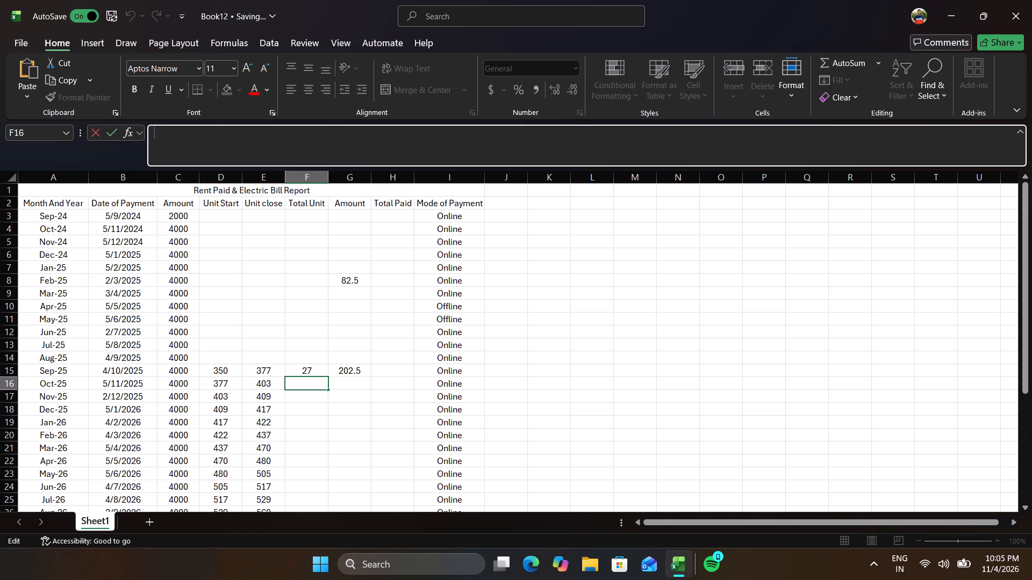
{"action": "key", "text": "equal"}
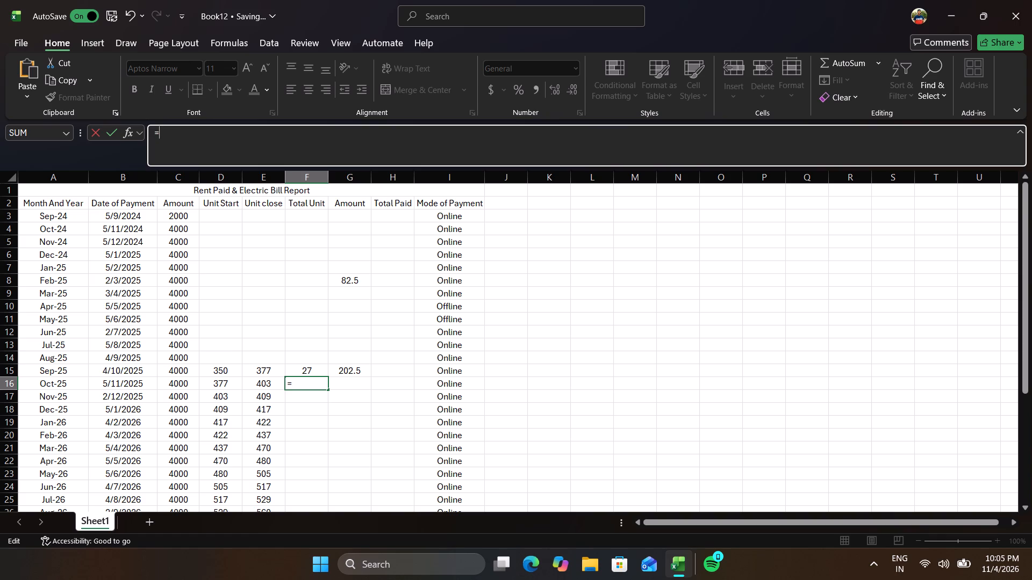
{"action": "key", "text": "shift+parenleft"}
{"action": "key", "text": "shift+e"}
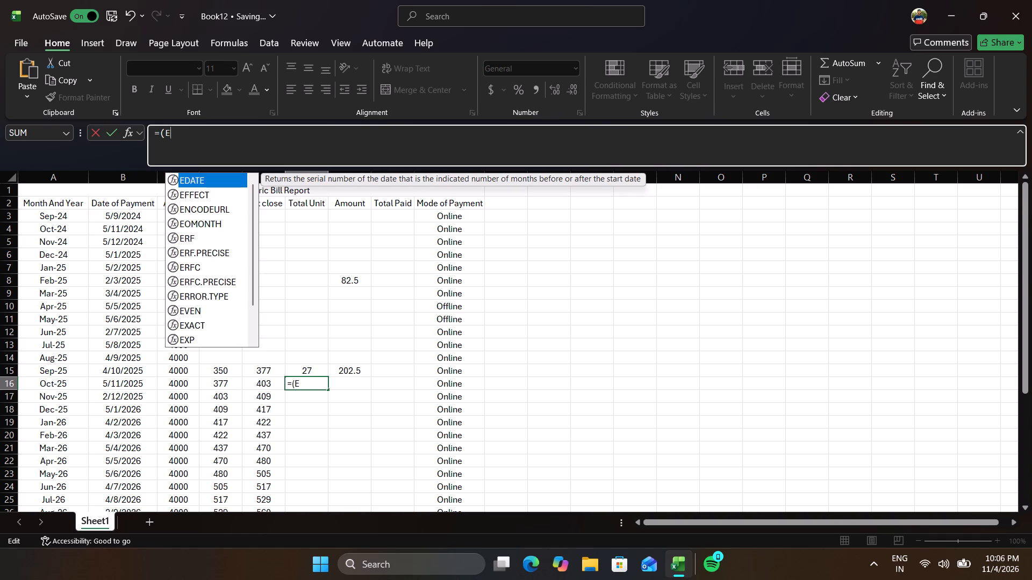
{"action": "type", "text": "16"}
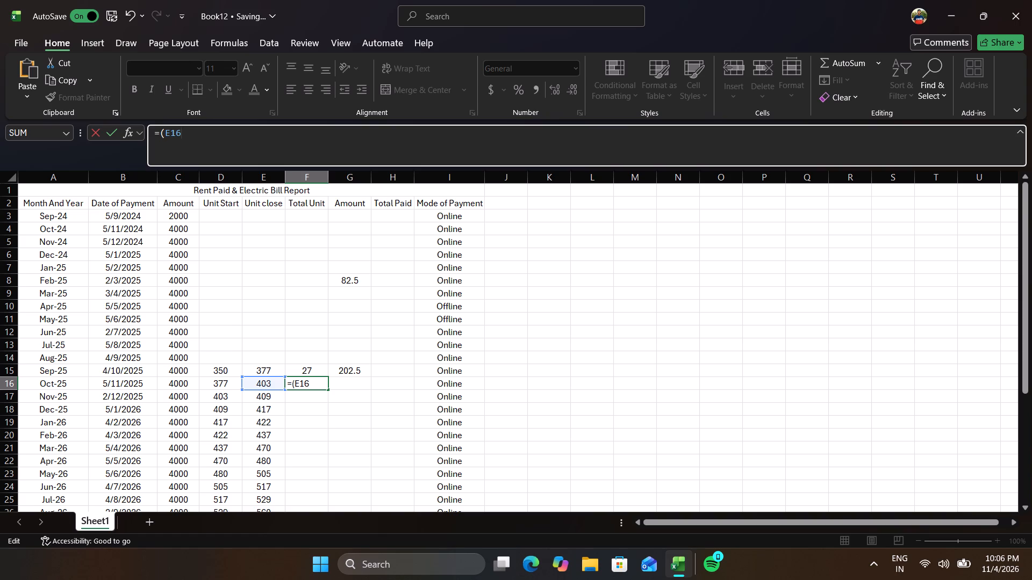
{"action": "key", "text": "minus"}
{"action": "key", "text": "shift+d"}
{"action": "type", "text": "16"}
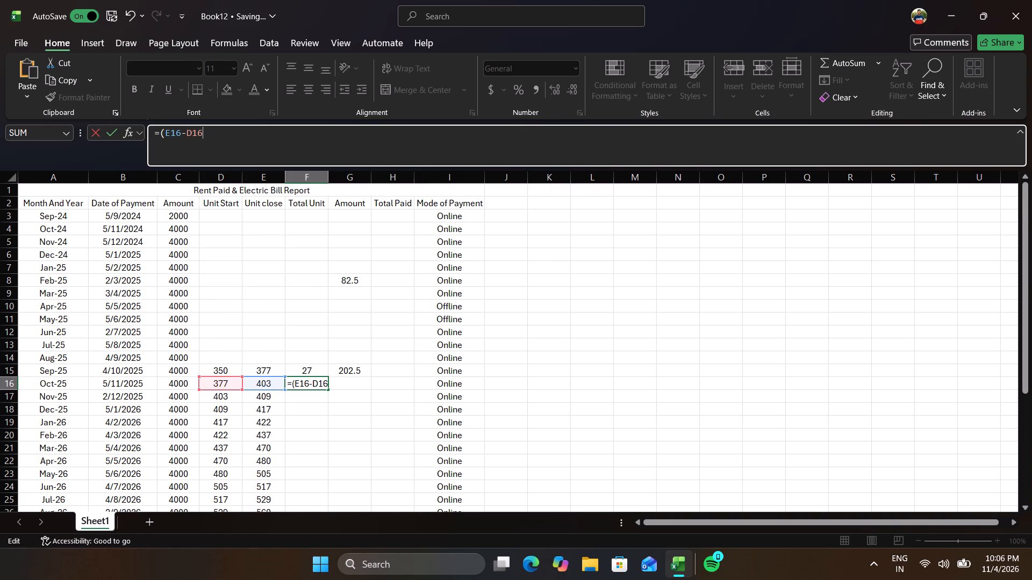
{"action": "key", "text": "shift+parenright"}
{"action": "key", "text": "Return"}
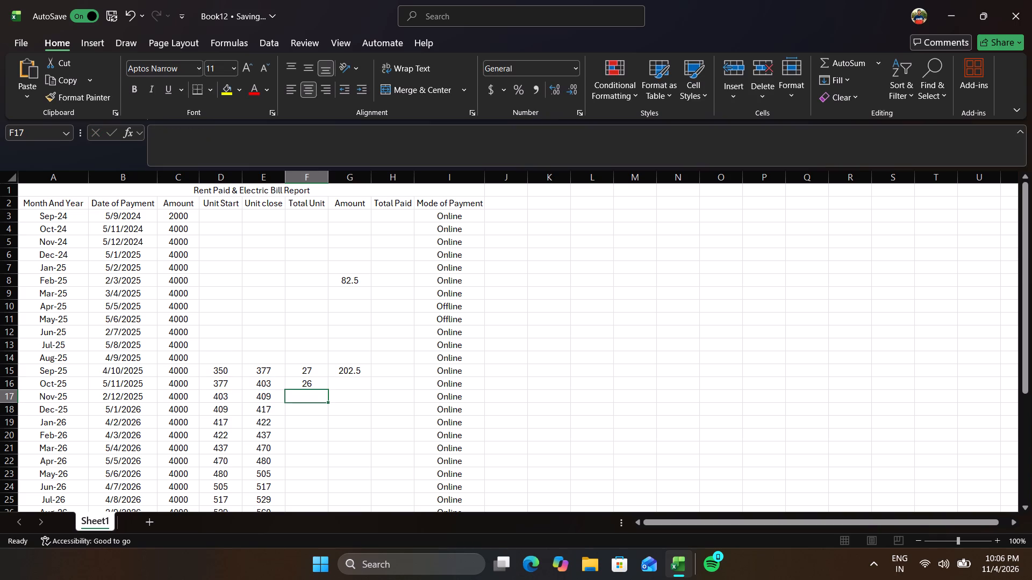
Fill the Total Unit formula from F16 down to the Oct-26 row, F28.
{"action": "left_click", "coordinate": [313, 387]}
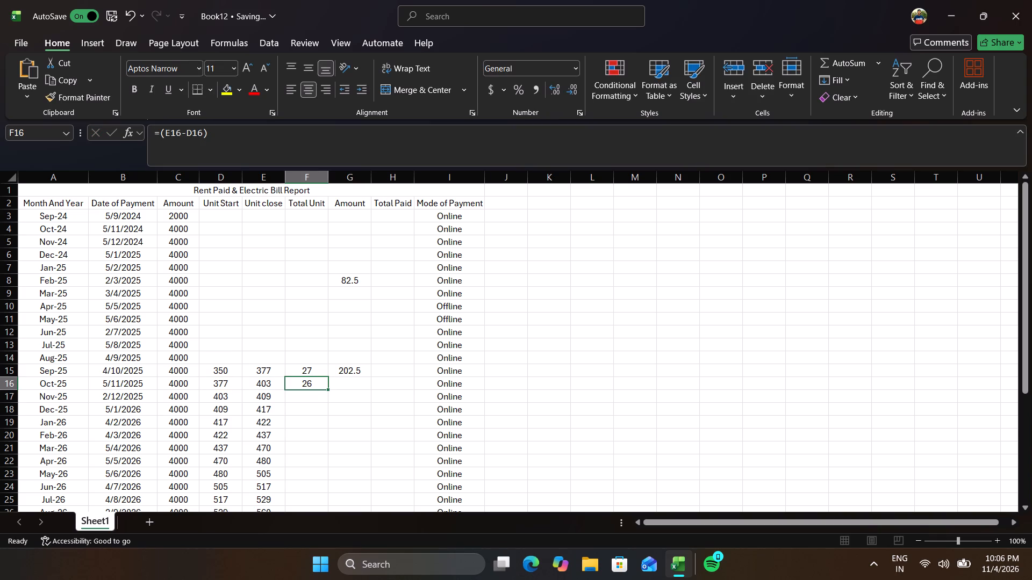
{"action": "left_click_drag", "start_coordinate": [330, 391], "coordinate": [321, 458]}
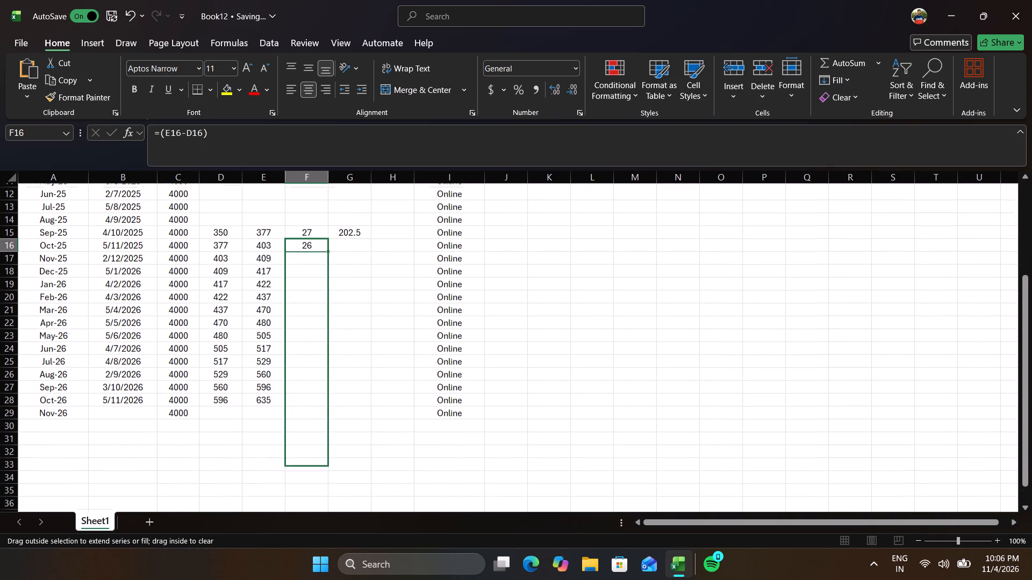
{"action": "left_click_drag", "start_coordinate": [321, 458], "coordinate": [324, 403]}
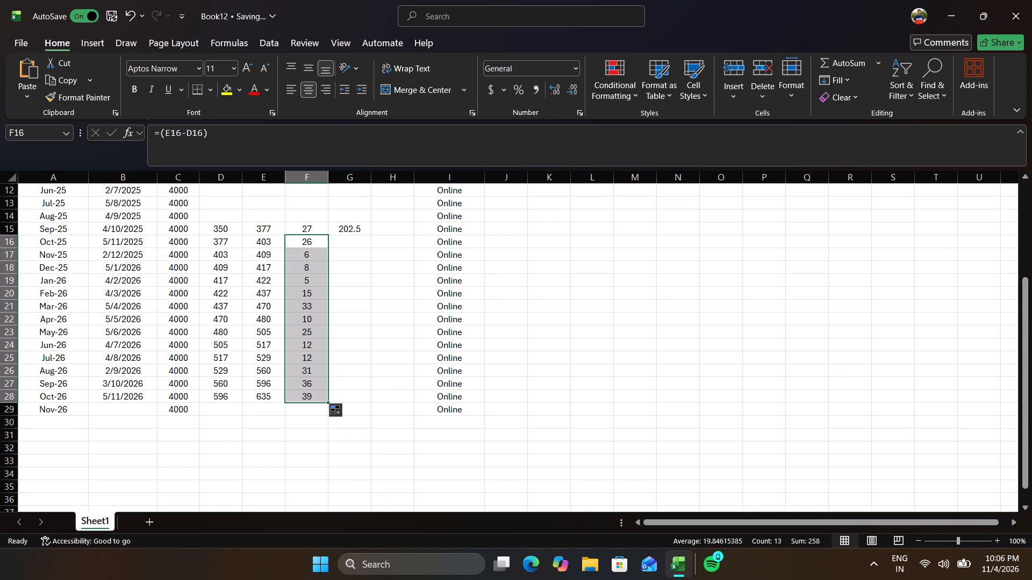
Calculate the Dec-25 electric bill amount in G18 with the formula =(F18*8).
{"action": "scroll", "coordinate": [337, 307], "scroll_direction": "up", "scroll_amount": 2}
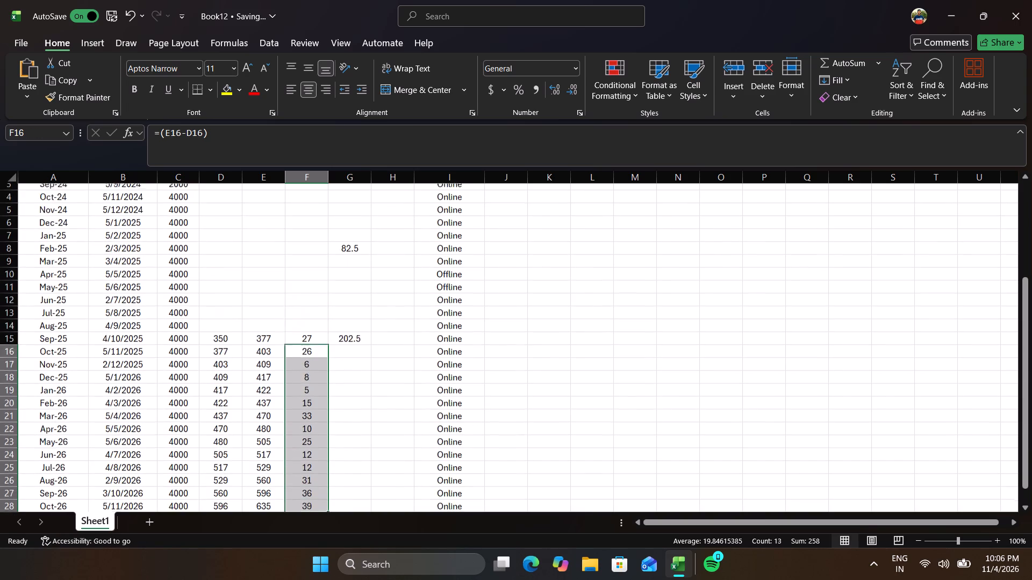
{"action": "scroll", "coordinate": [337, 307], "scroll_direction": "up", "scroll_amount": 2}
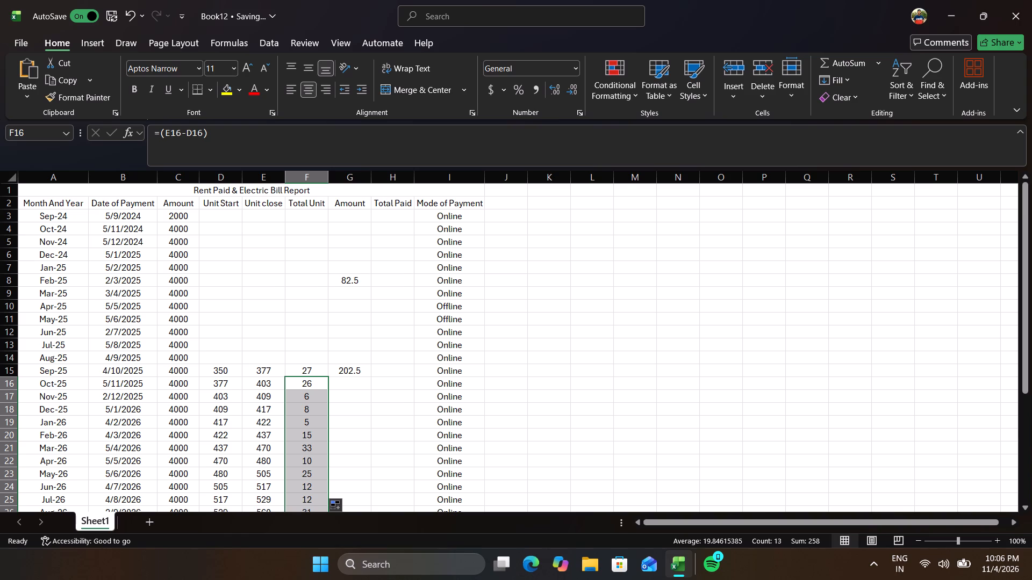
{"action": "left_click", "coordinate": [259, 412]}
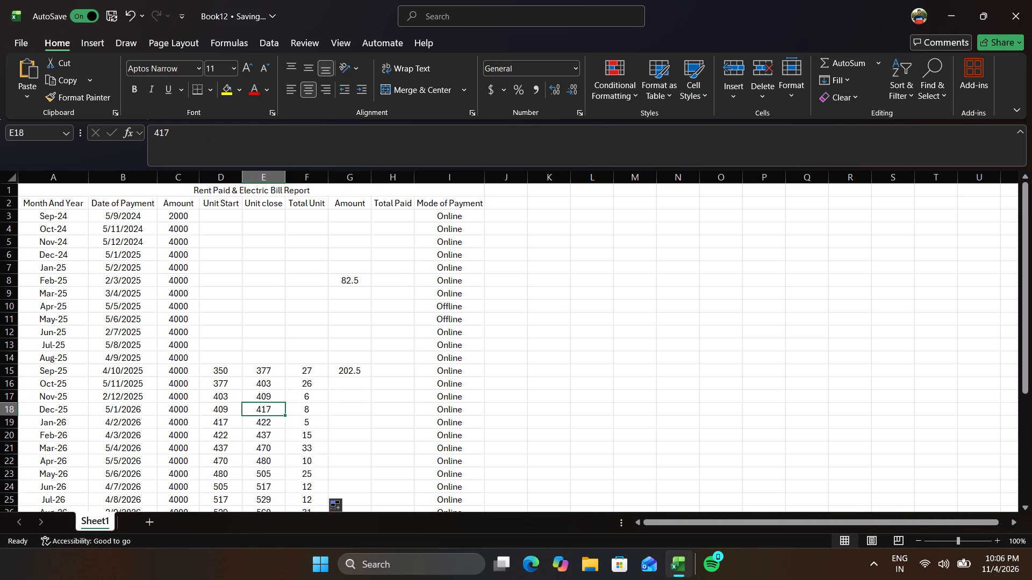
{"action": "left_click", "coordinate": [344, 415]}
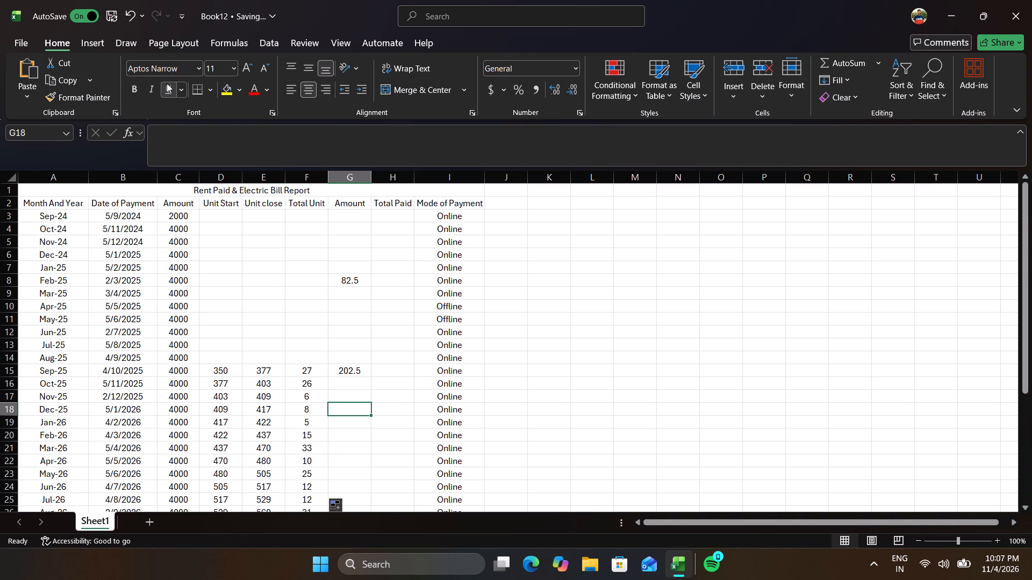
{"action": "left_click", "coordinate": [162, 136]}
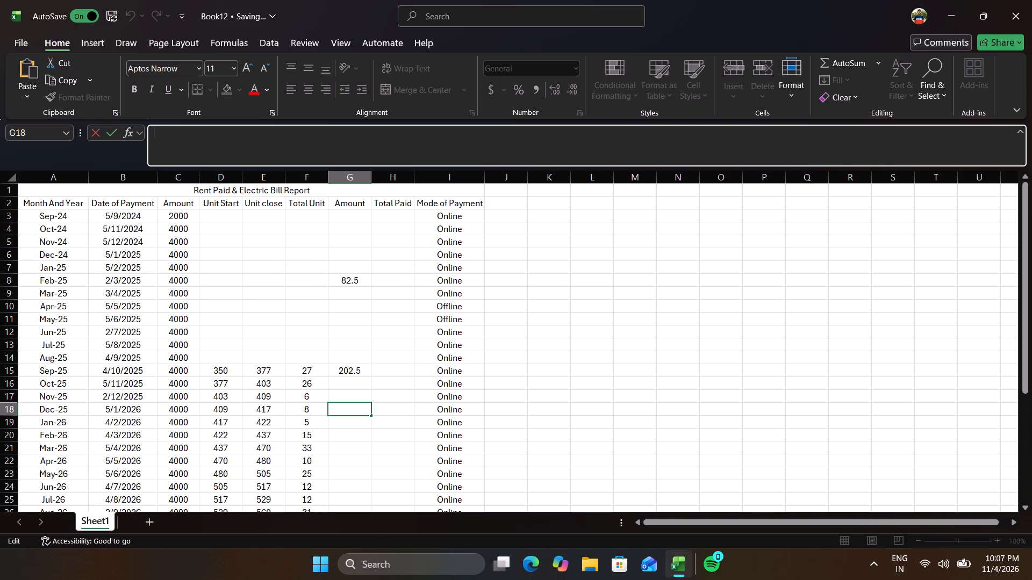
{"action": "key", "text": "equal"}
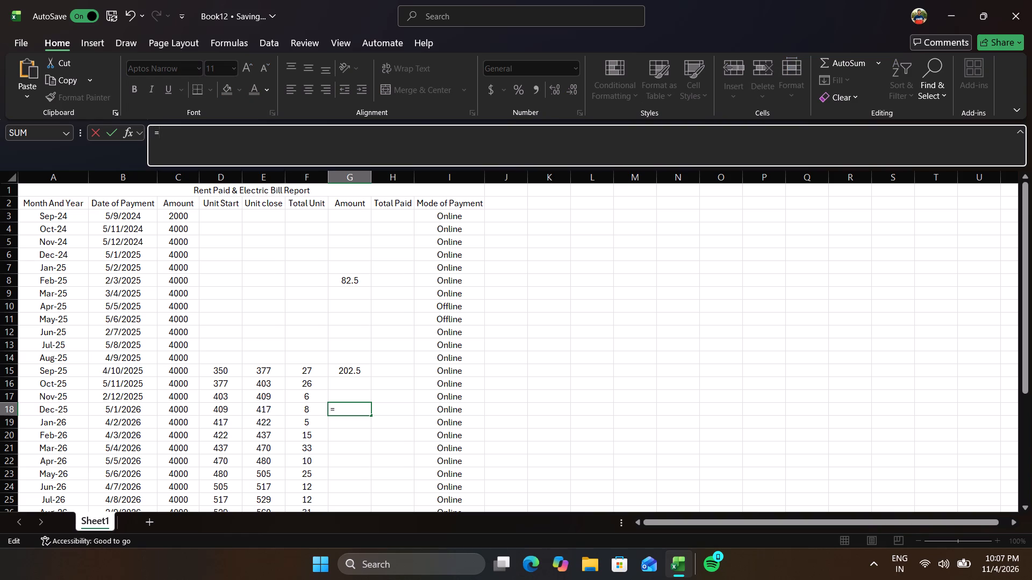
{"action": "key", "text": "shift+parenleft"}
{"action": "key", "text": "shift+f"}
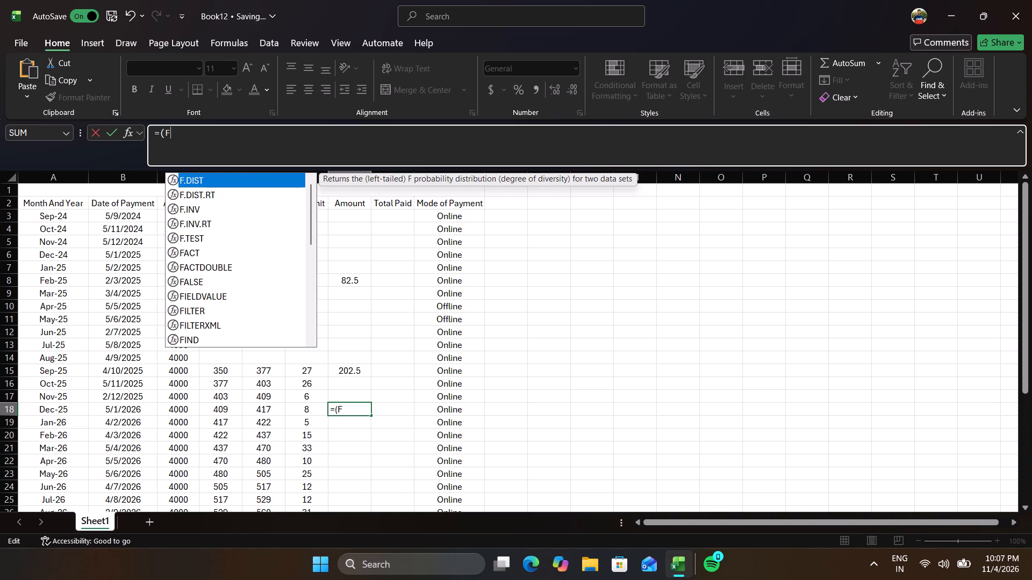
{"action": "type", "text": "18"}
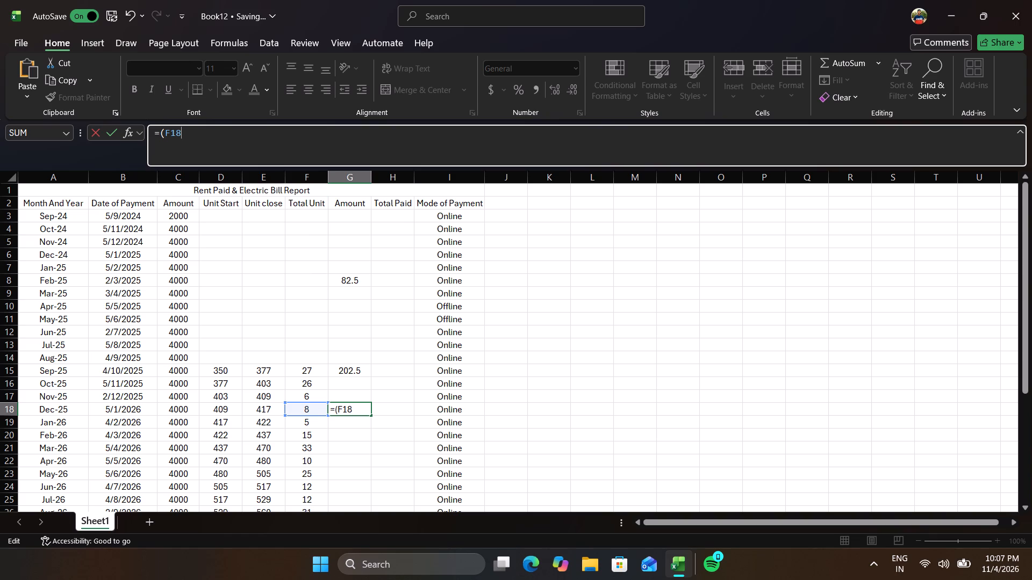
{"action": "key", "text": "asterisk"}
{"action": "key", "text": "8"}
{"action": "key", "text": "shift+parenright"}
{"action": "key", "text": "Return"}
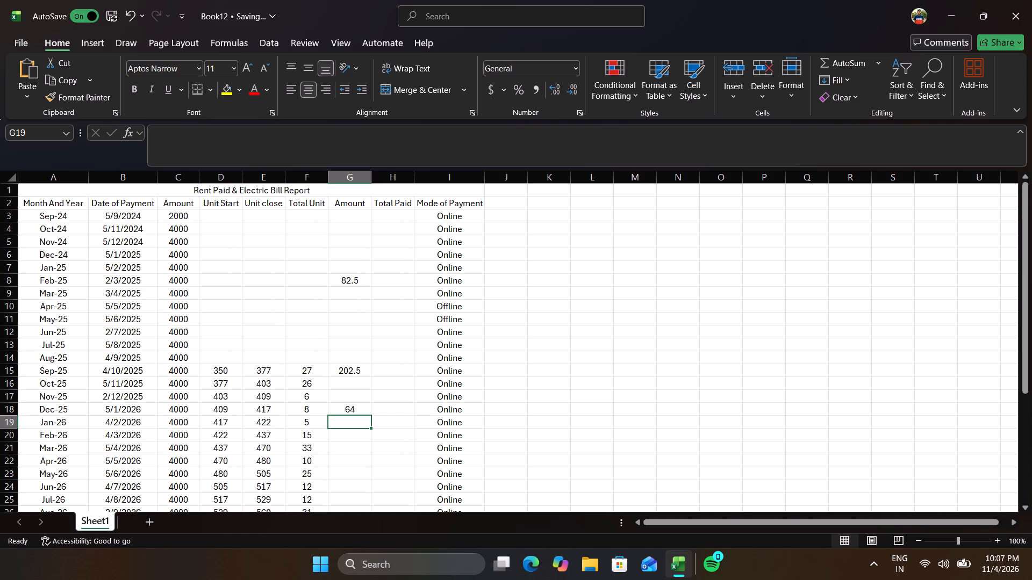
Fill the bill amount formula from G18 down to the Oct-26 row, G28.
{"action": "left_click", "coordinate": [359, 409]}
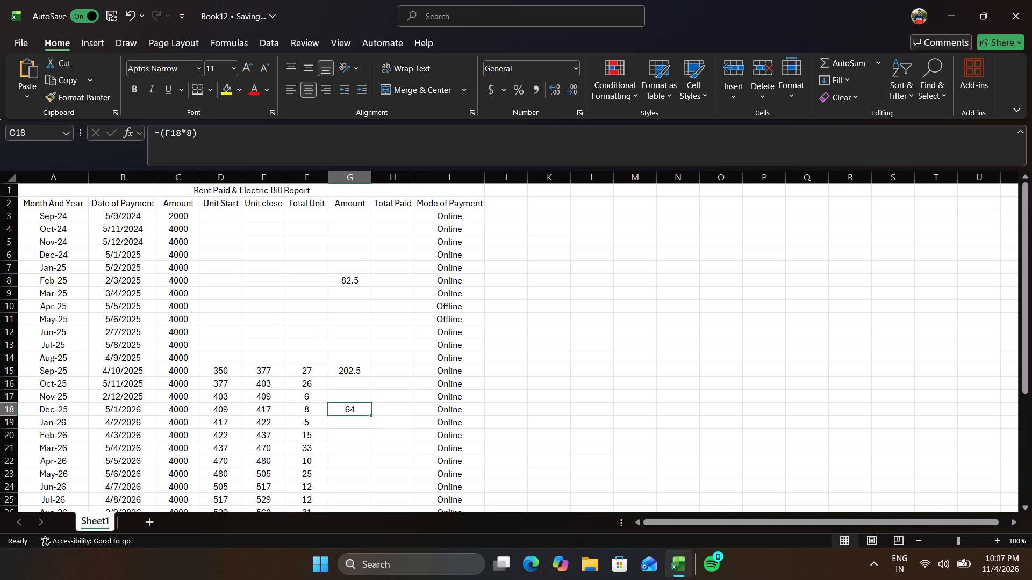
{"action": "left_click_drag", "start_coordinate": [372, 415], "coordinate": [376, 546]}
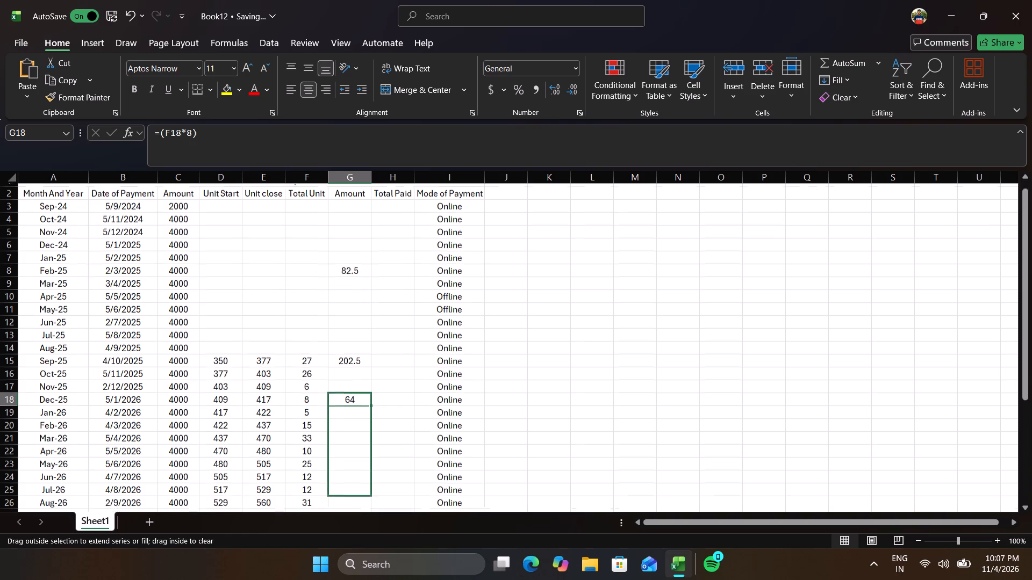
{"action": "left_click_drag", "start_coordinate": [376, 546], "coordinate": [379, 430]}
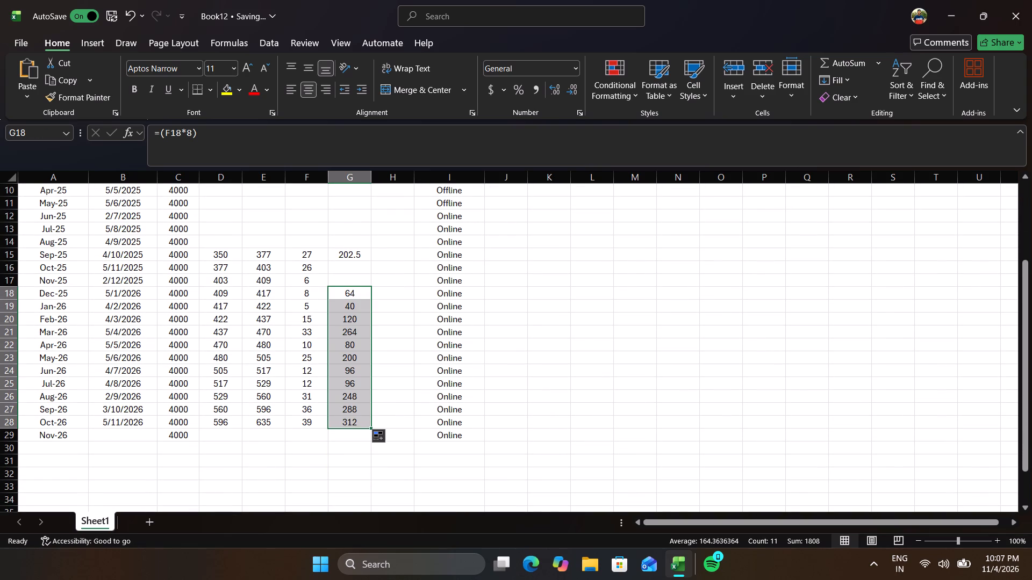
{"action": "scroll", "coordinate": [395, 325], "scroll_direction": "up", "scroll_amount": 2}
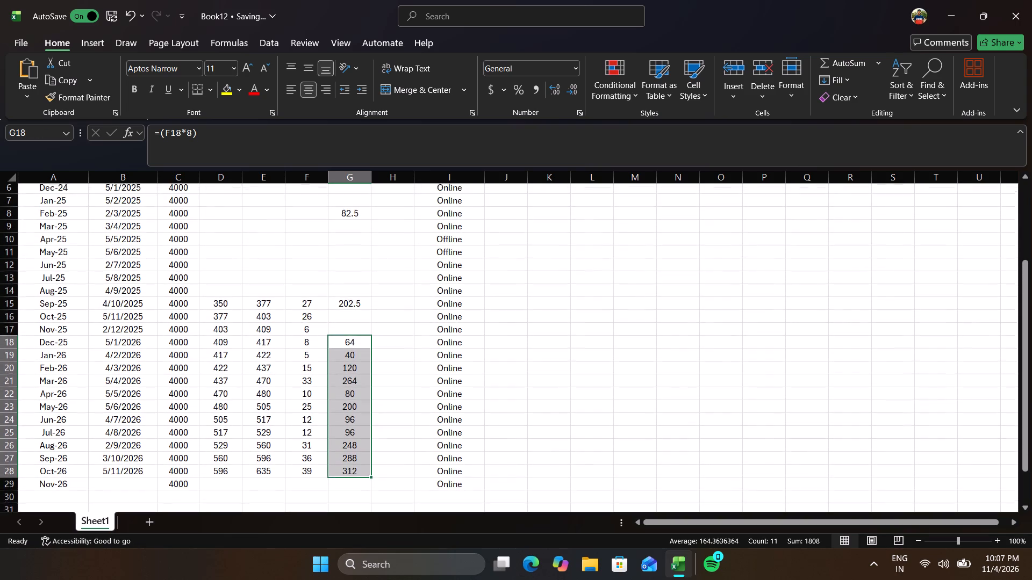
Enter the electric bill amounts 100, 75 and 82.5 for Sep-24, Oct-24 and Nov-24 in G3 to G5.
{"action": "scroll", "coordinate": [395, 325], "scroll_direction": "up", "scroll_amount": 3}
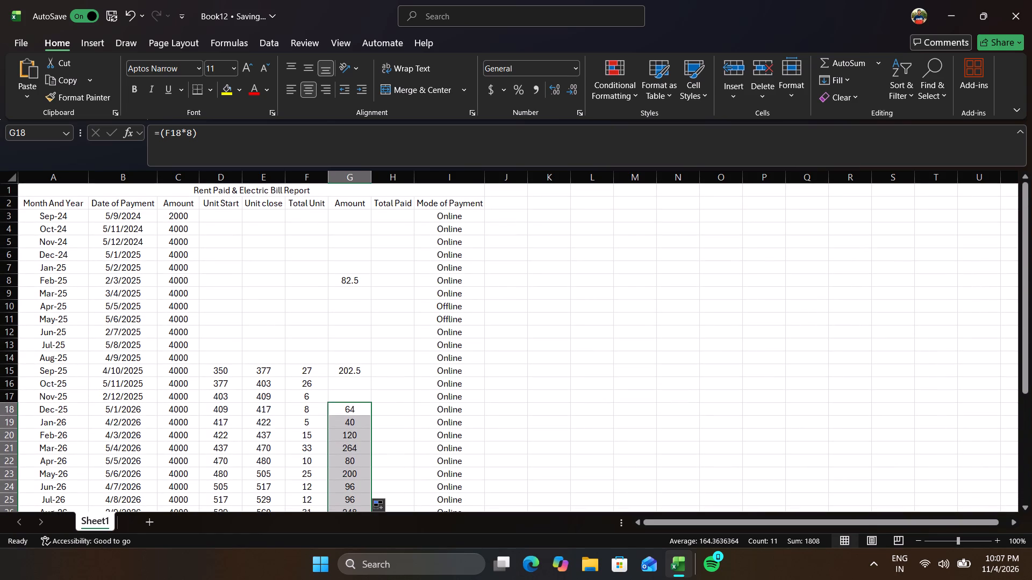
{"action": "scroll", "coordinate": [395, 325], "scroll_direction": "up", "scroll_amount": 2}
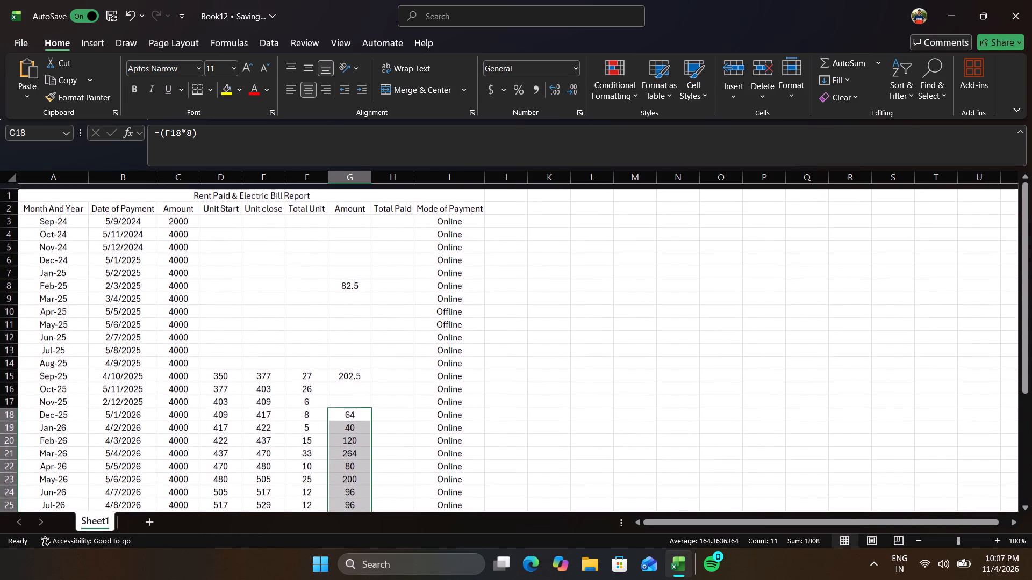
{"action": "scroll", "coordinate": [395, 325], "scroll_direction": "up", "scroll_amount": 1}
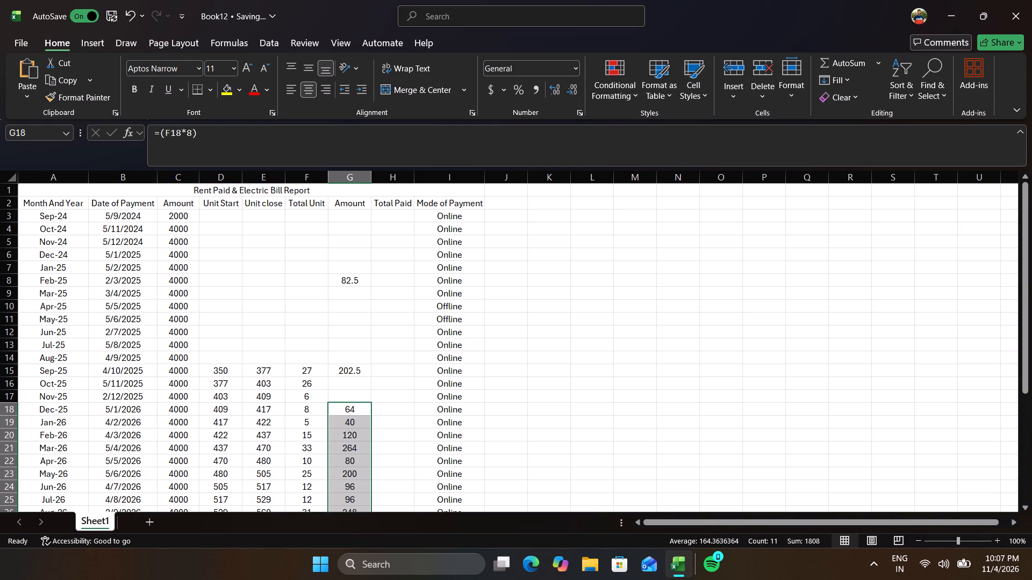
{"action": "left_click", "coordinate": [351, 214]}
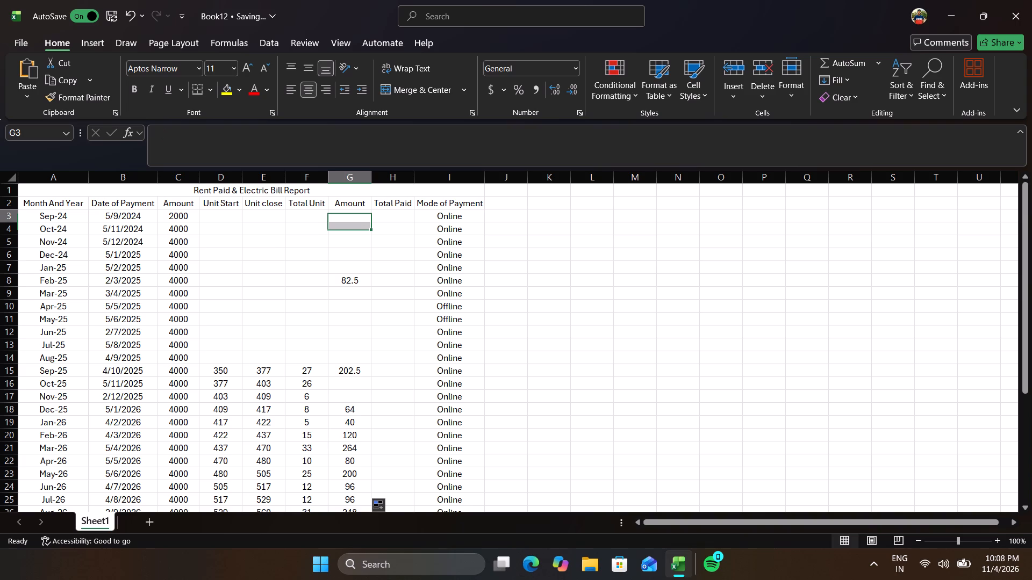
{"action": "type", "text": "100"}
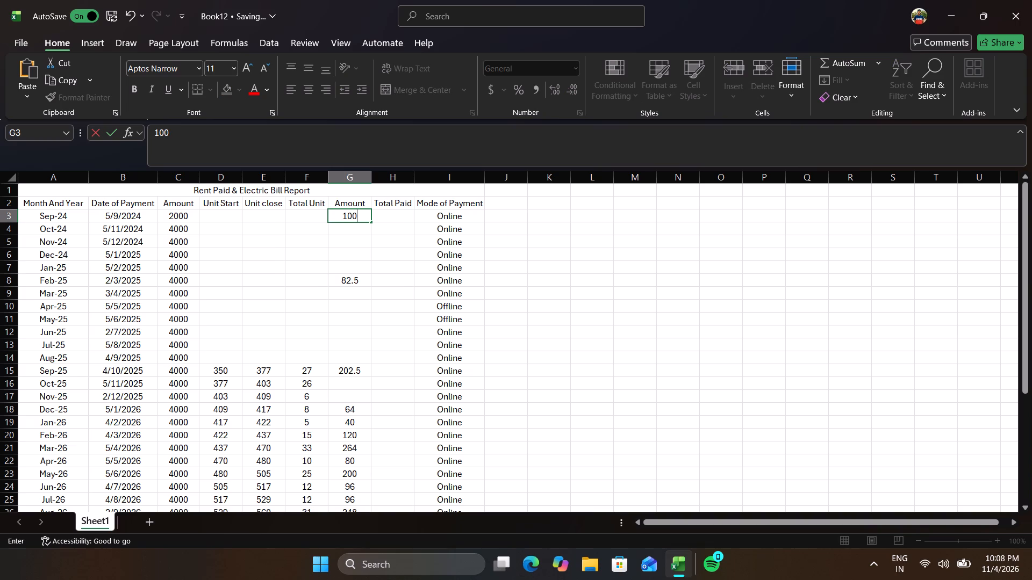
{"action": "key", "text": "Down"}
{"action": "type", "text": "75"}
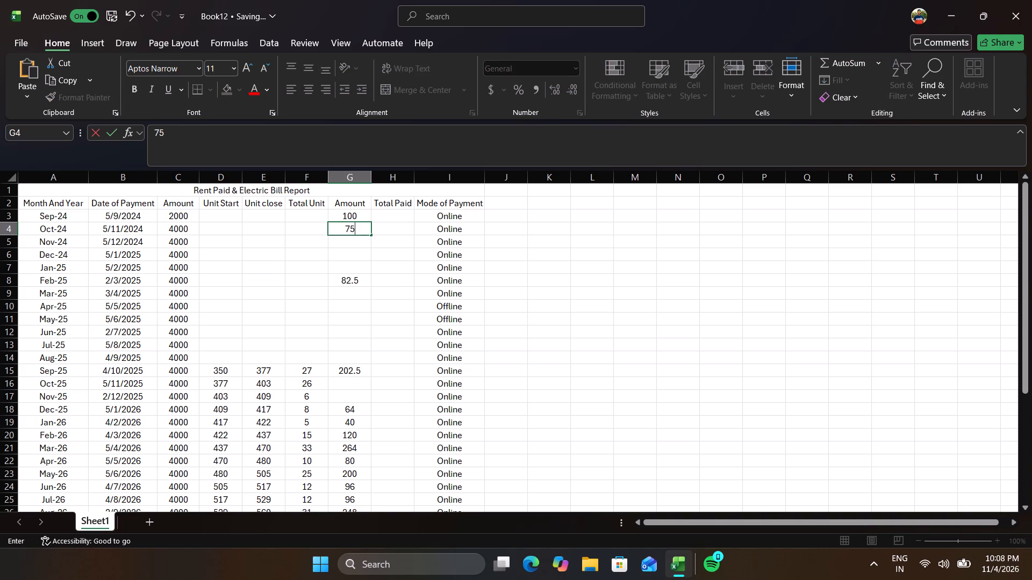
{"action": "key", "text": "Down"}
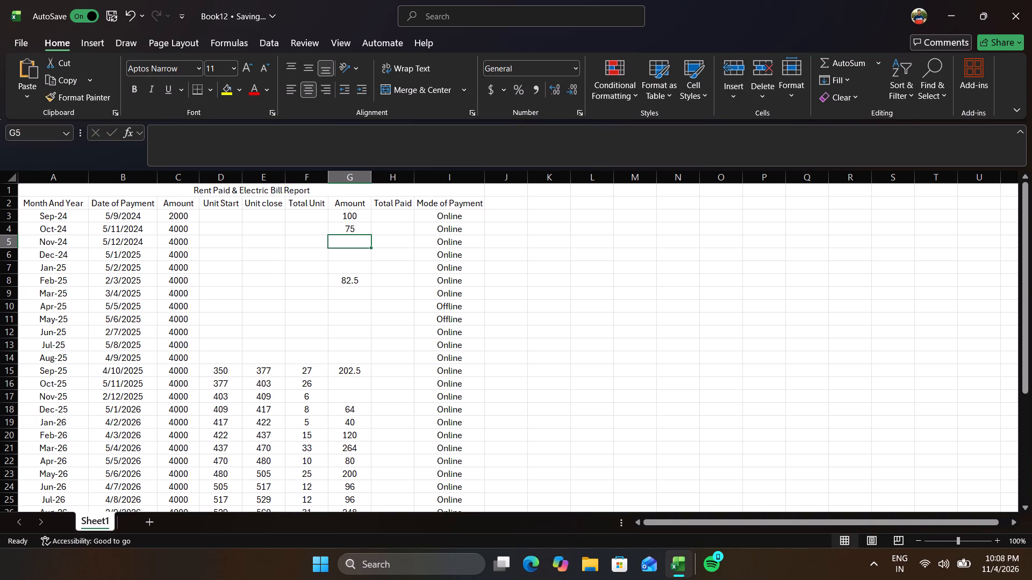
{"action": "type", "text": "82.5"}
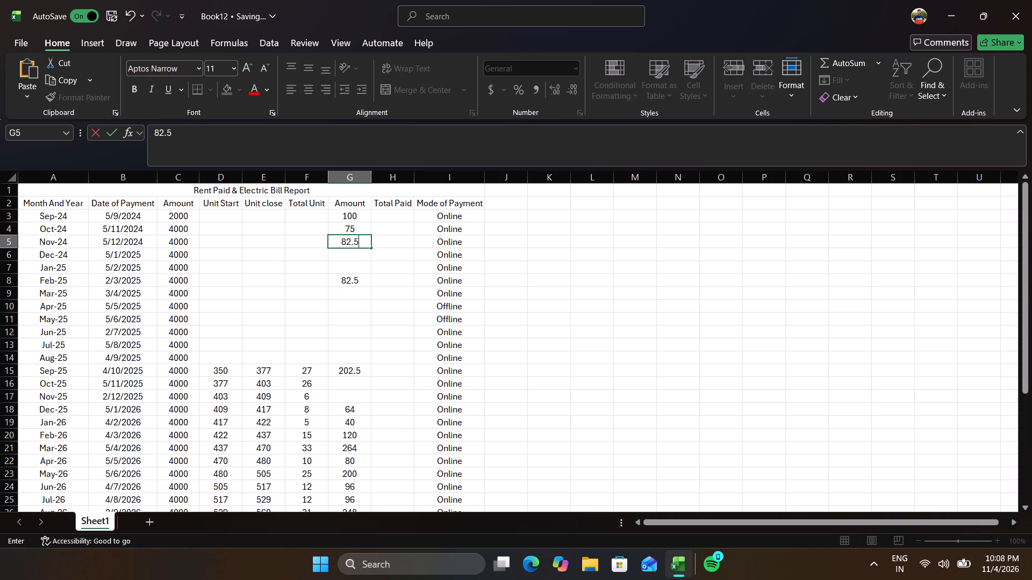
{"action": "key", "text": "Down"}
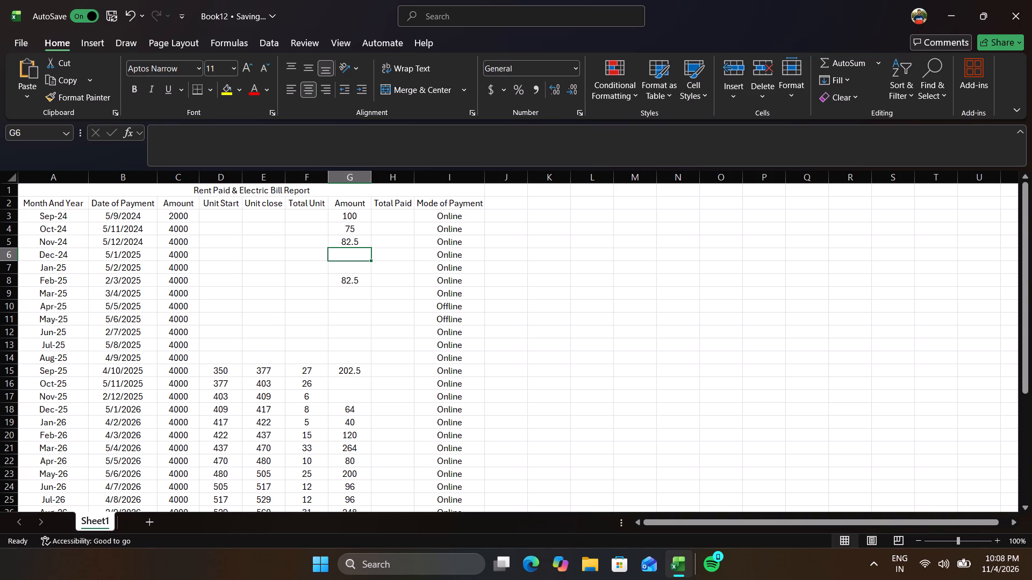
Enter the electric bill amounts 112.5 for Dec-24 in G6 and 105 for Jan-25 in G7.
{"action": "key", "text": "1"}
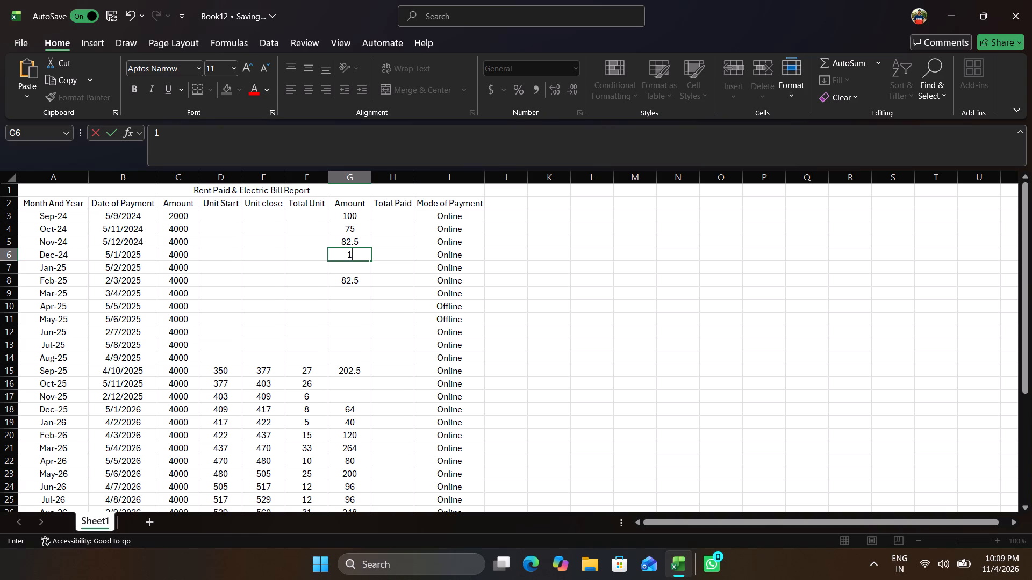
{"action": "scroll", "coordinate": [179, 267], "scroll_direction": "left", "scroll_amount": 2}
{"action": "type", "text": "12.5"}
{"action": "left_click", "coordinate": [351, 270]}
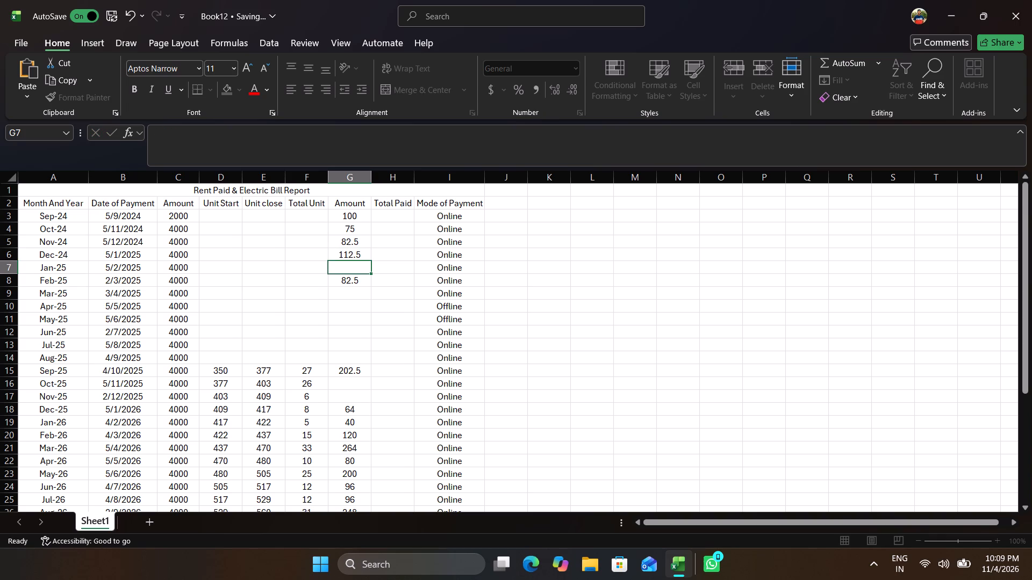
{"action": "type", "text": "105"}
{"action": "key", "text": "Down"}
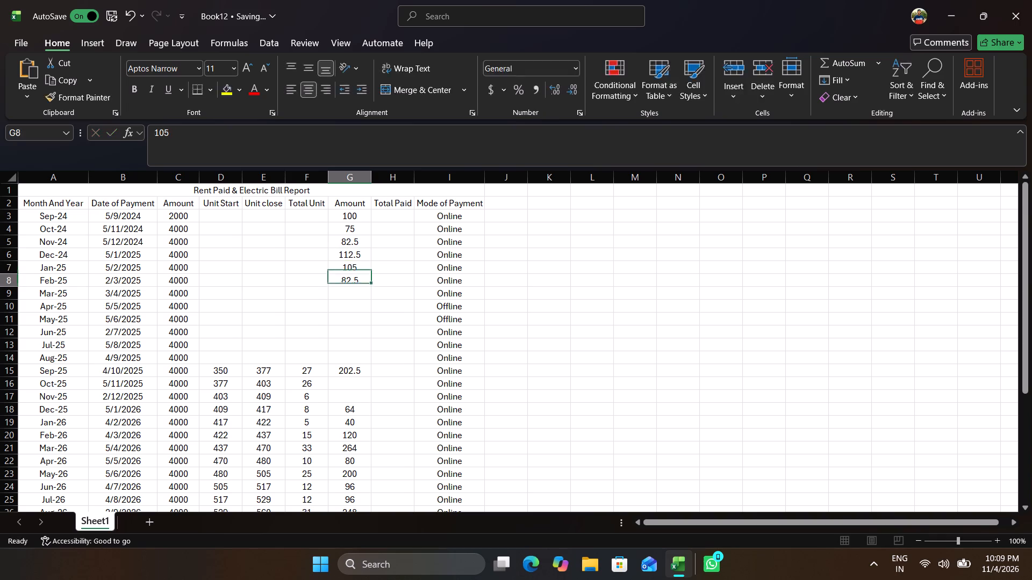
Enter the electric bill amounts 150, 187.5 and 225 for Mar-25, Apr-25 and May-25 in G9 to G11.
{"action": "key", "text": "Down"}
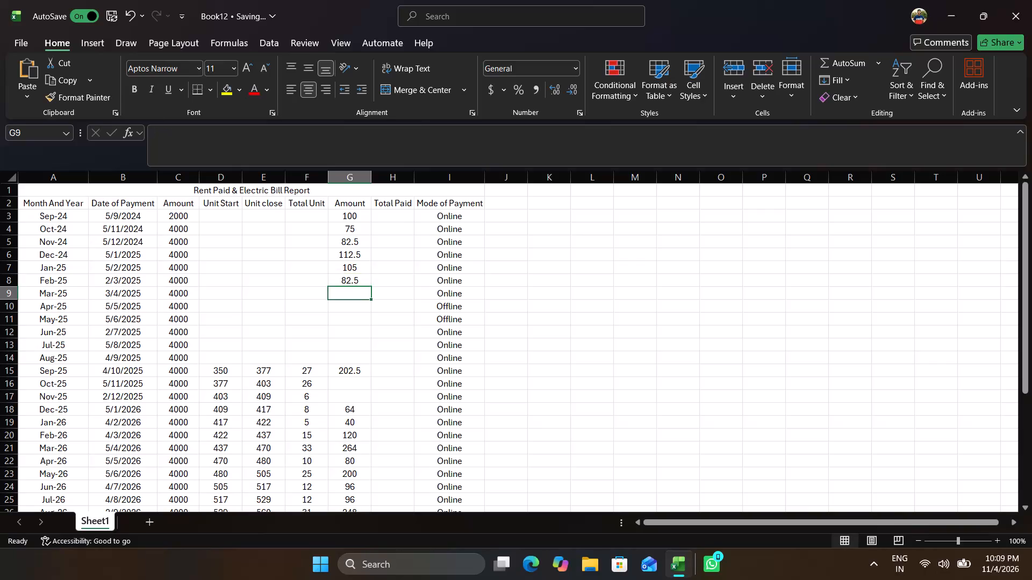
{"action": "key", "text": "Up"}
{"action": "key", "text": "Down"}
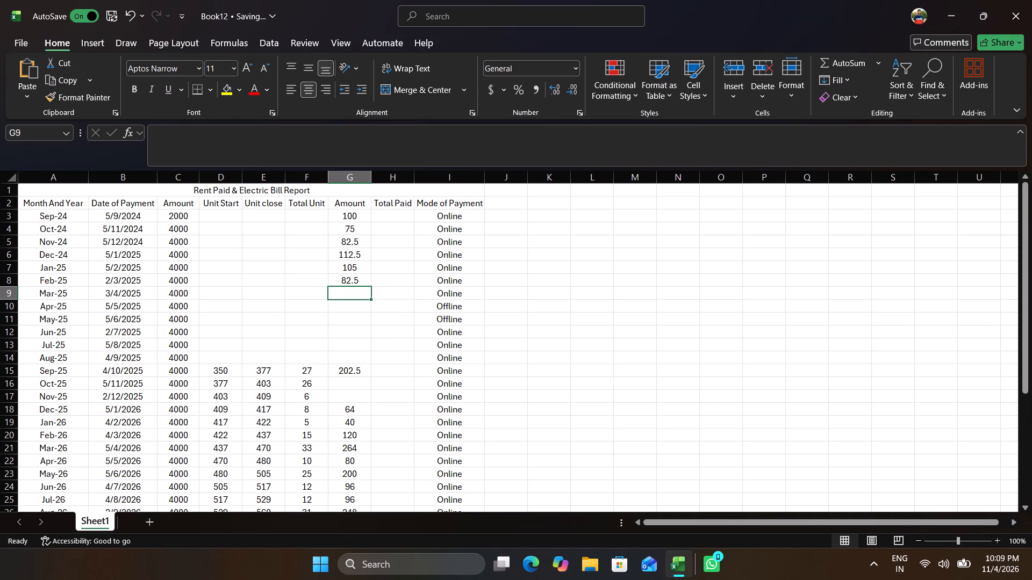
{"action": "type", "text": "150"}
{"action": "key", "text": "Down"}
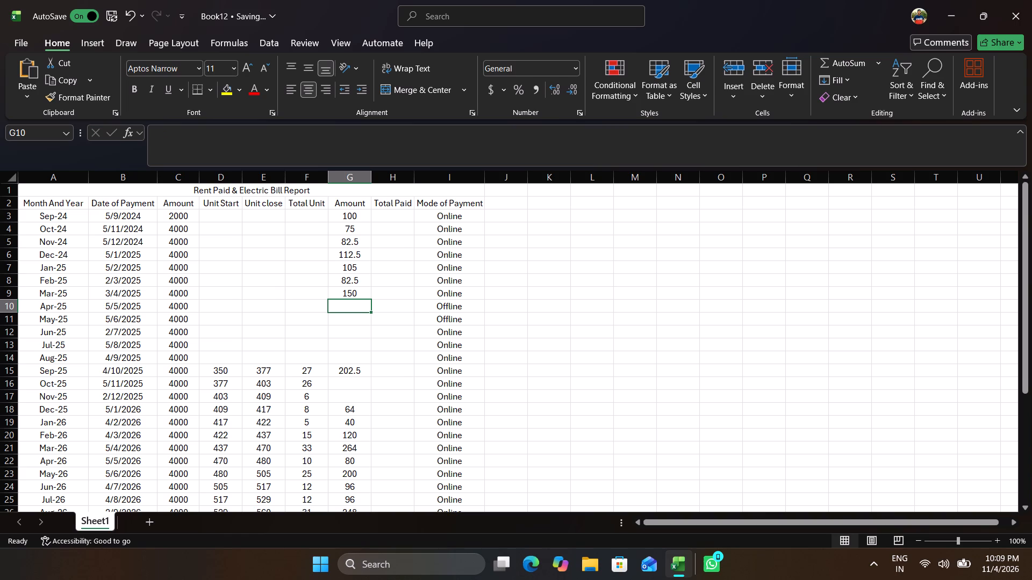
{"action": "type", "text": "187.5"}
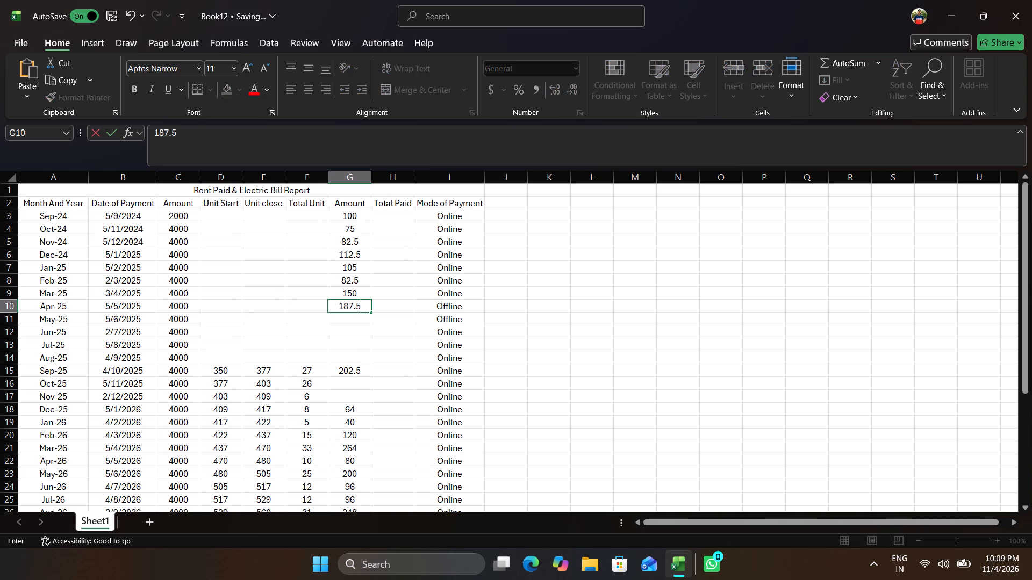
{"action": "key", "text": "Down"}
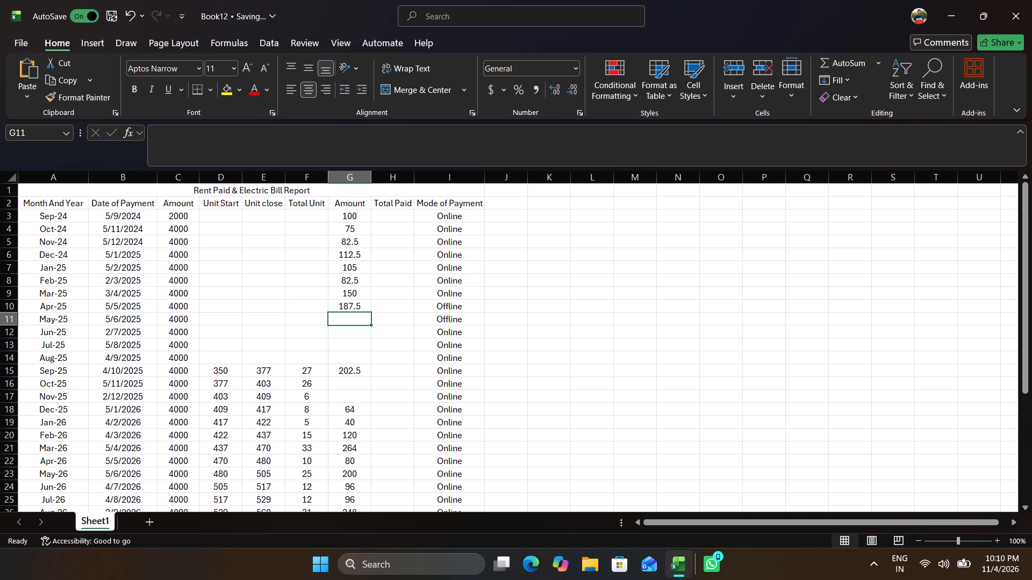
{"action": "type", "text": "225"}
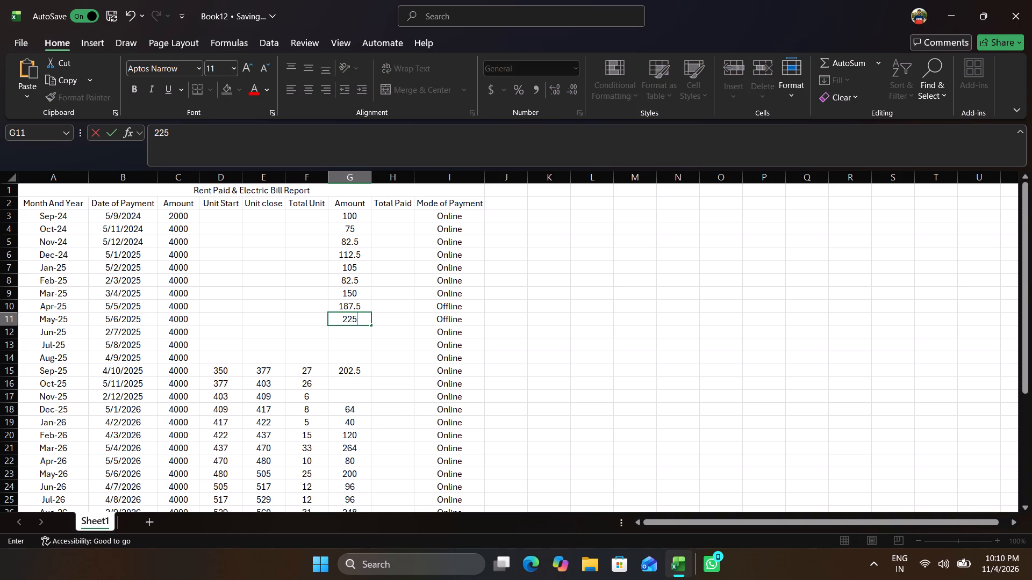
{"action": "key", "text": "Down"}
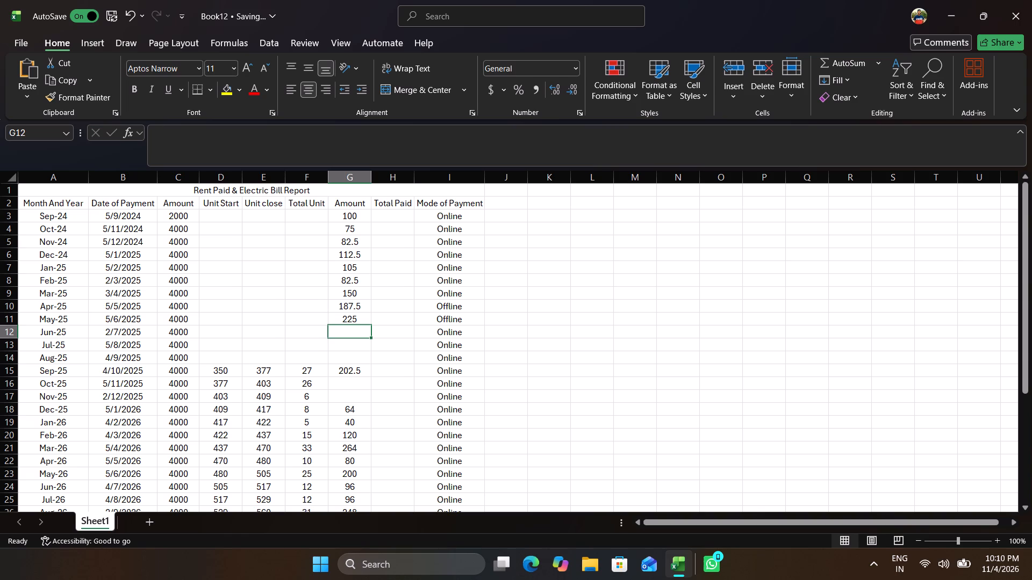
Enter the electric bill amounts 262.5, 112.5 and 75 for Jun-25, Jul-25 and Aug-25 in G12 to G14.
{"action": "type", "text": "262.5"}
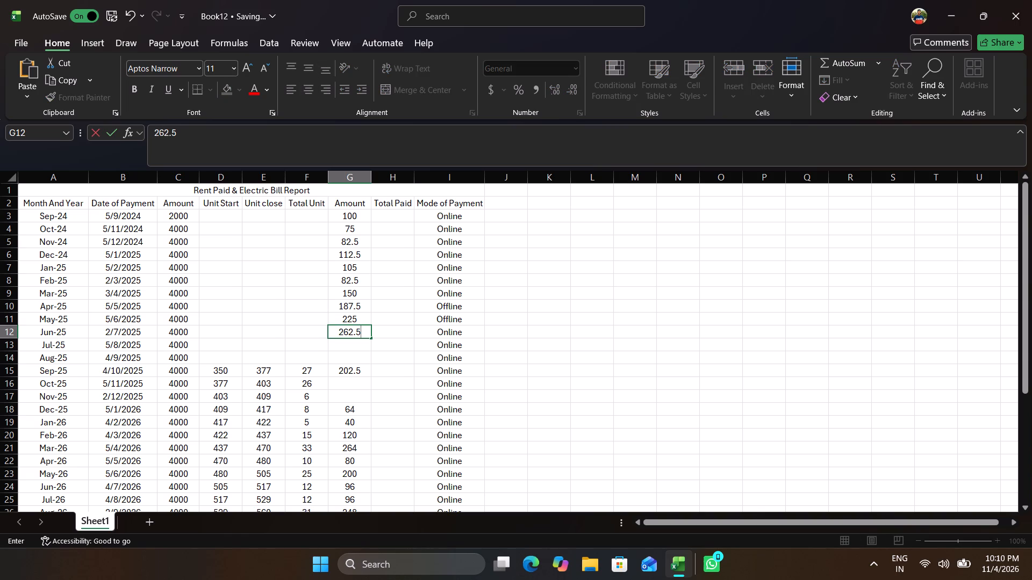
{"action": "key", "text": "Down"}
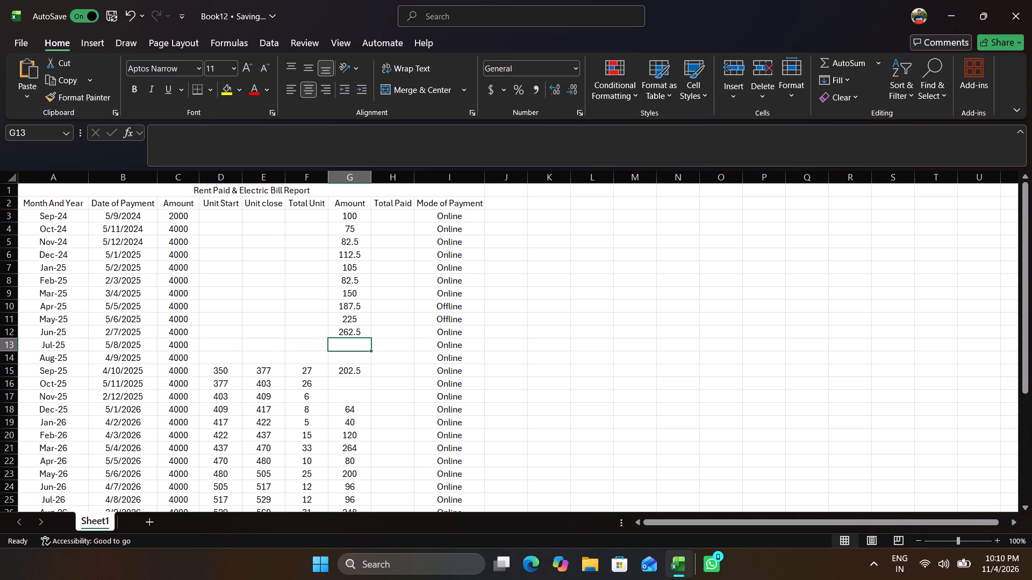
{"action": "type", "text": "112.5"}
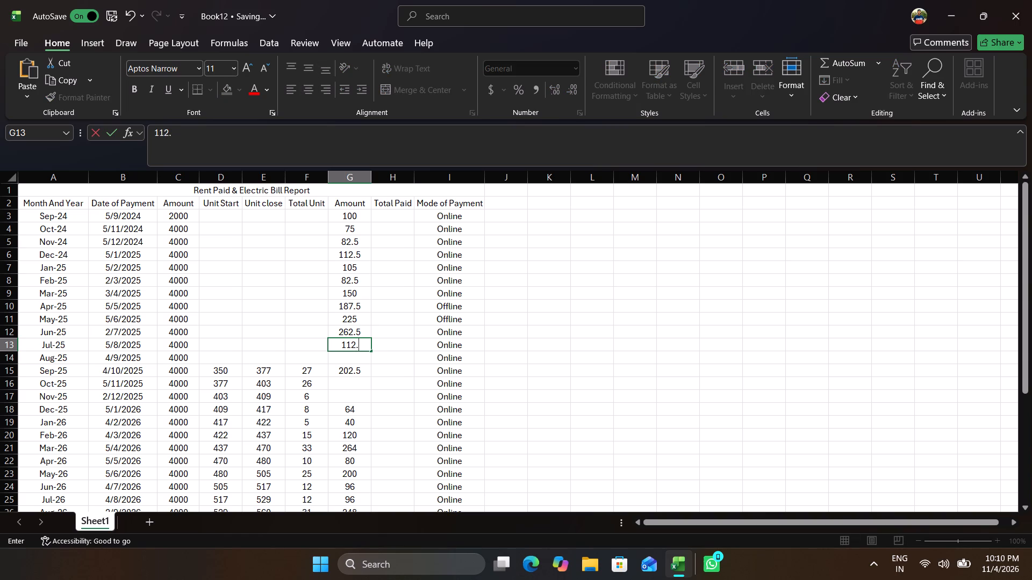
{"action": "key", "text": "Down"}
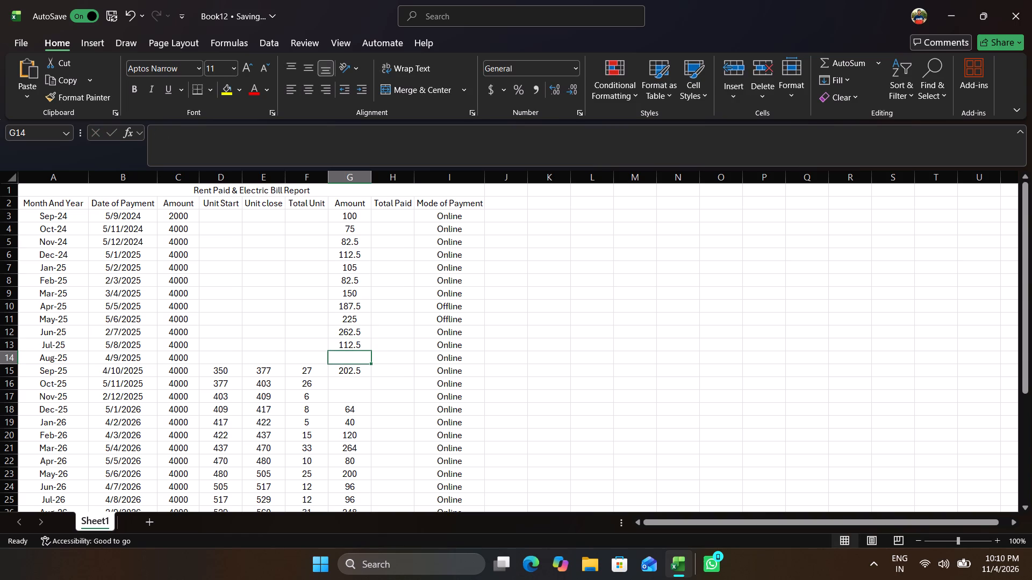
{"action": "key", "text": "7"}
{"action": "key", "text": "5"}
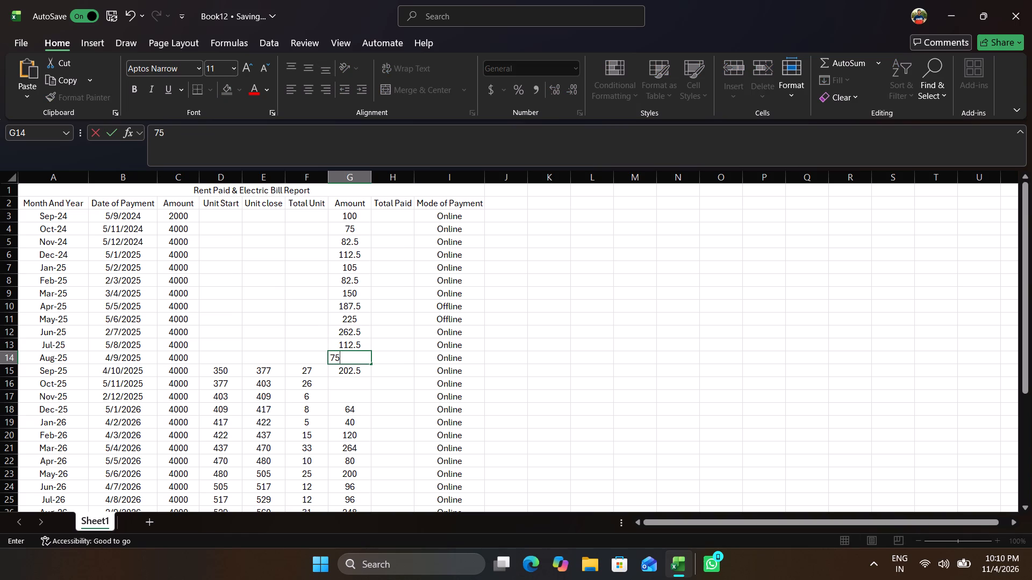
{"action": "key", "text": "Down"}
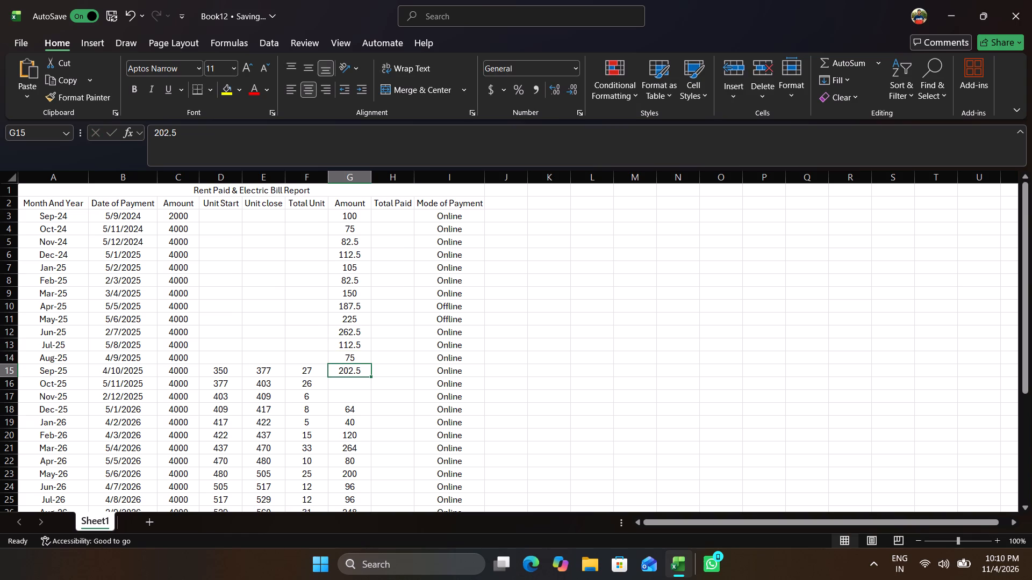
Enter the formula =(F16*7.5) in G16 to calculate the Oct-25 electric bill amount.
{"action": "key", "text": "Down"}
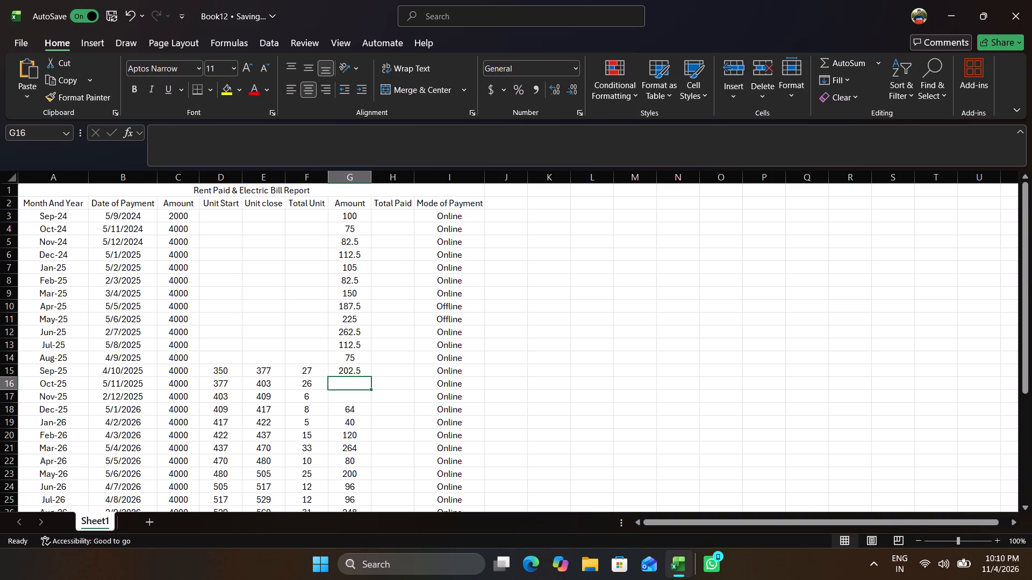
{"action": "key", "text": "equal"}
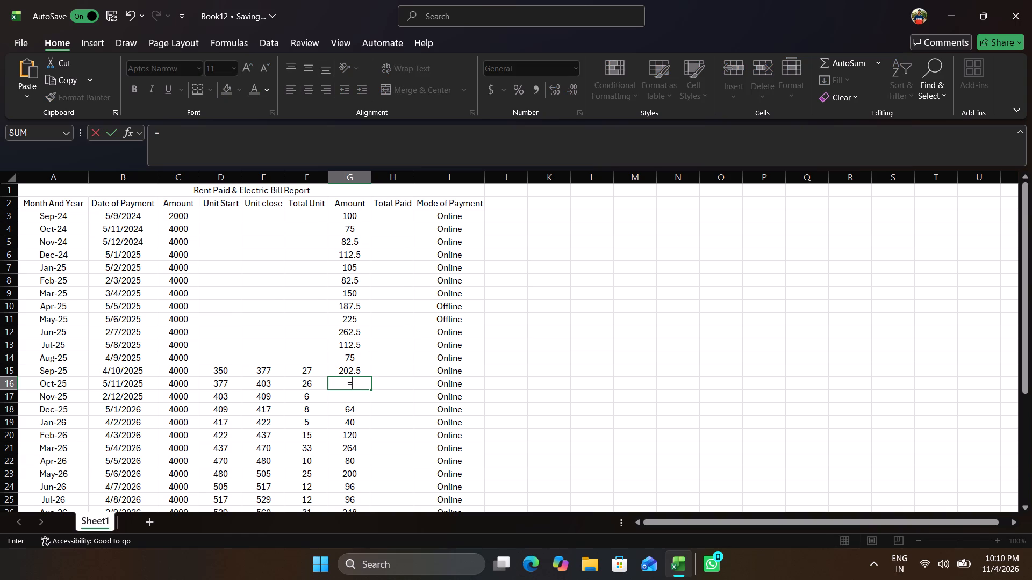
{"action": "key", "text": "shift+parenleft"}
{"action": "key", "text": "f"}
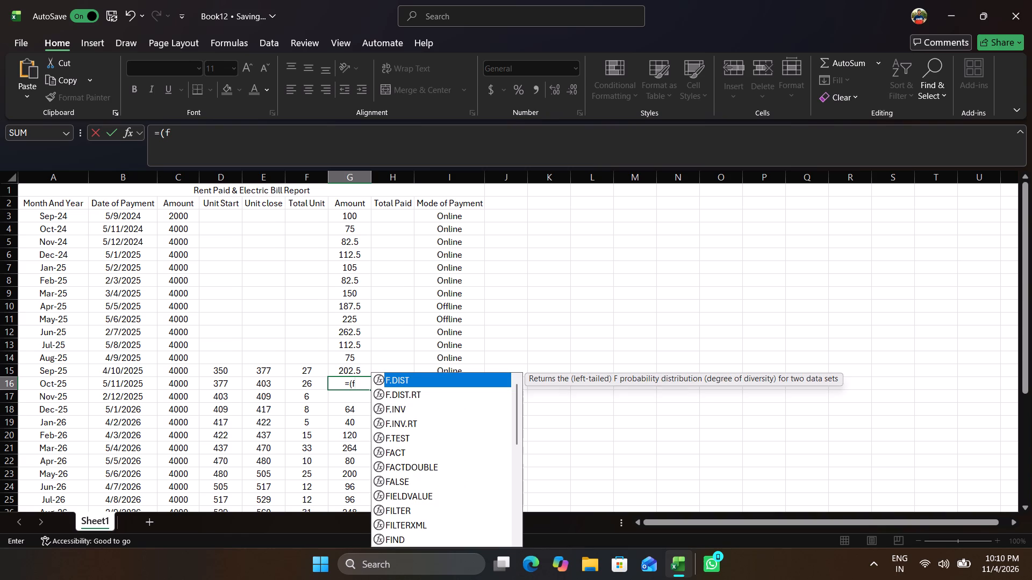
{"action": "key", "text": "BackSpace"}
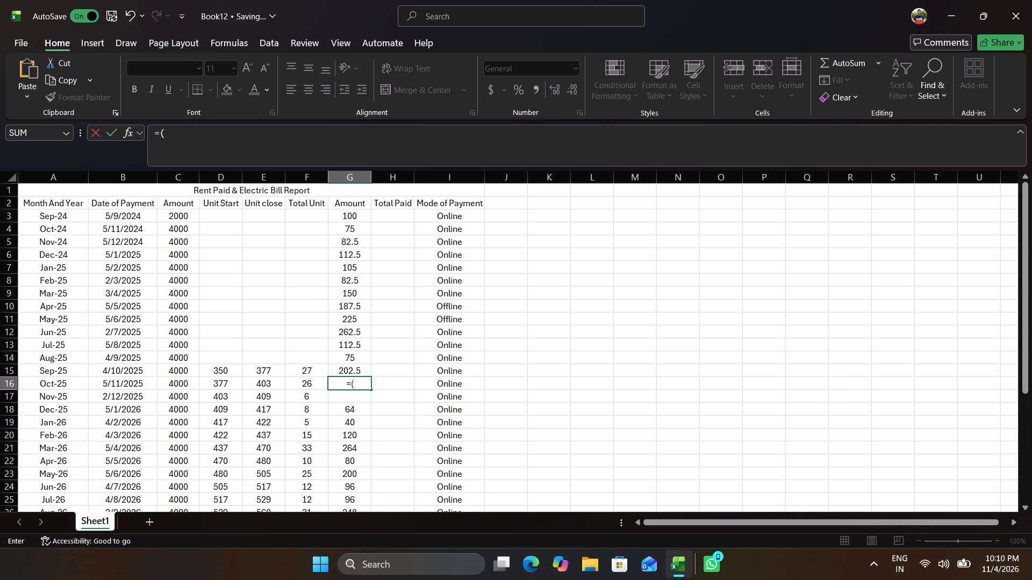
{"action": "key", "text": "Return"}
{"action": "key", "text": "BackSpace"}
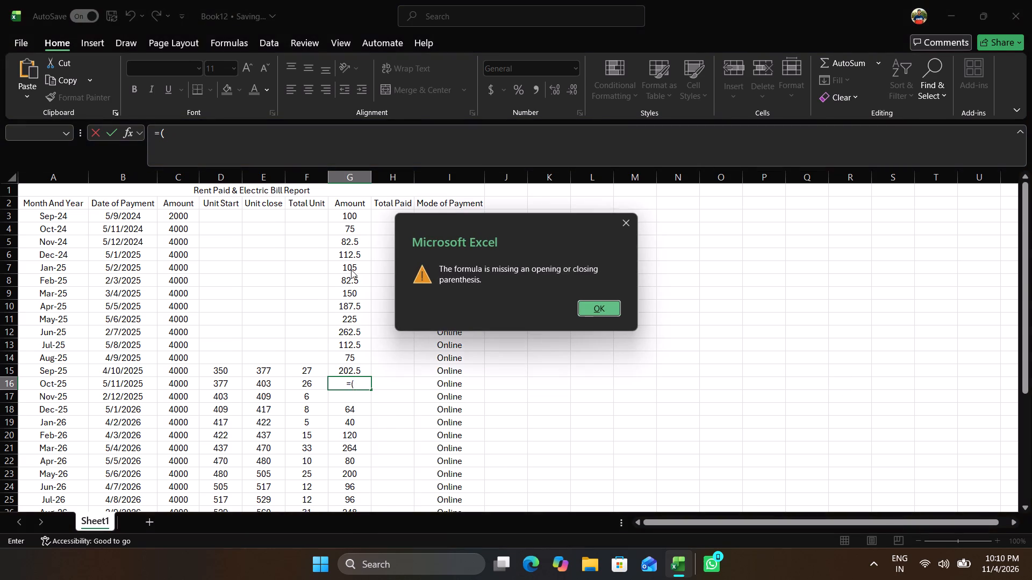
{"action": "left_click", "coordinate": [595, 310]}
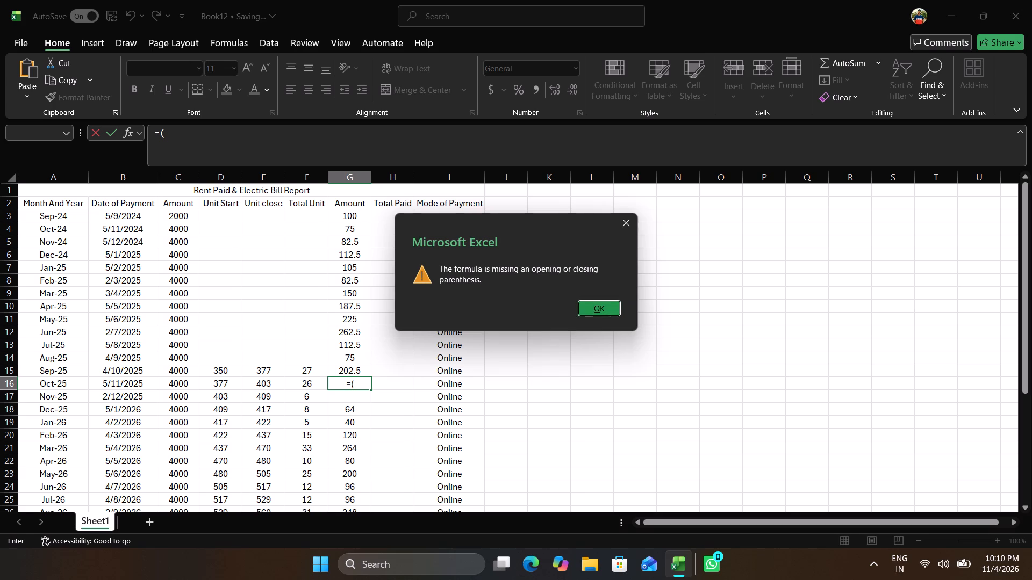
{"action": "key", "text": "shift+f"}
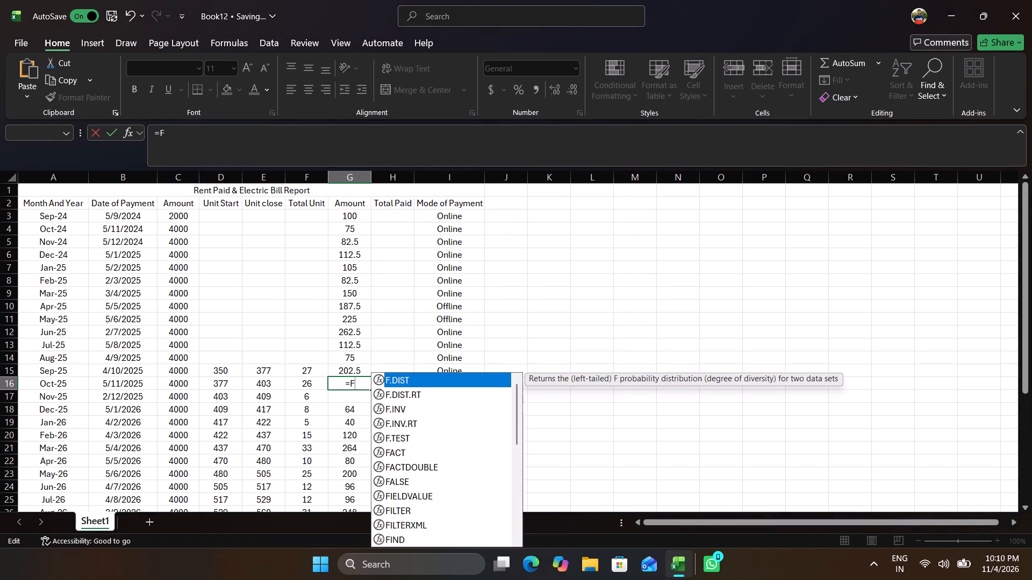
{"action": "type", "text": "16"}
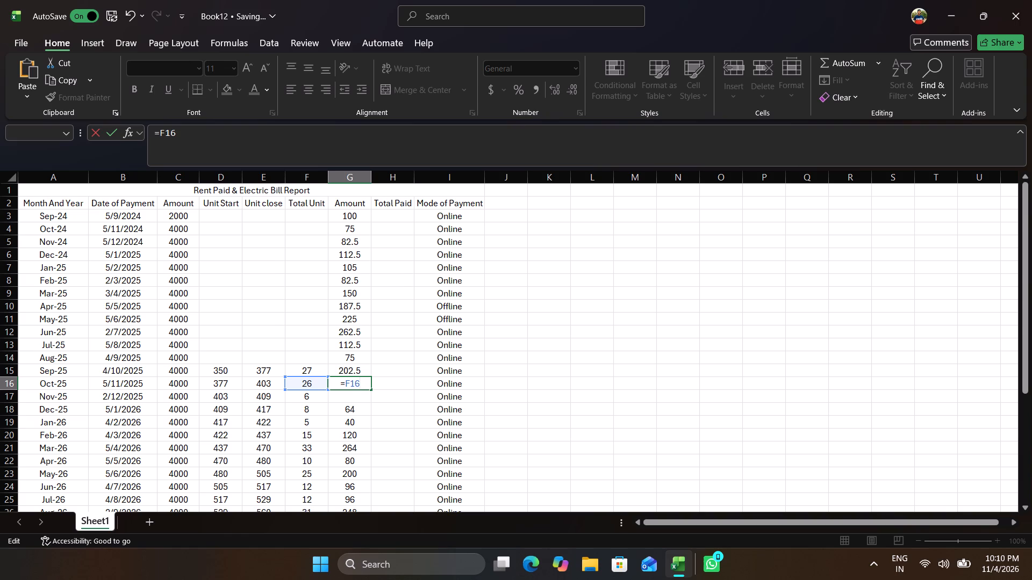
{"action": "key", "text": "Left"}
{"action": "key", "text": "Left"}
{"action": "key", "text": "Left"}
{"action": "key", "text": "shift+parenleft"}
{"action": "key", "text": "shift+underscore"}
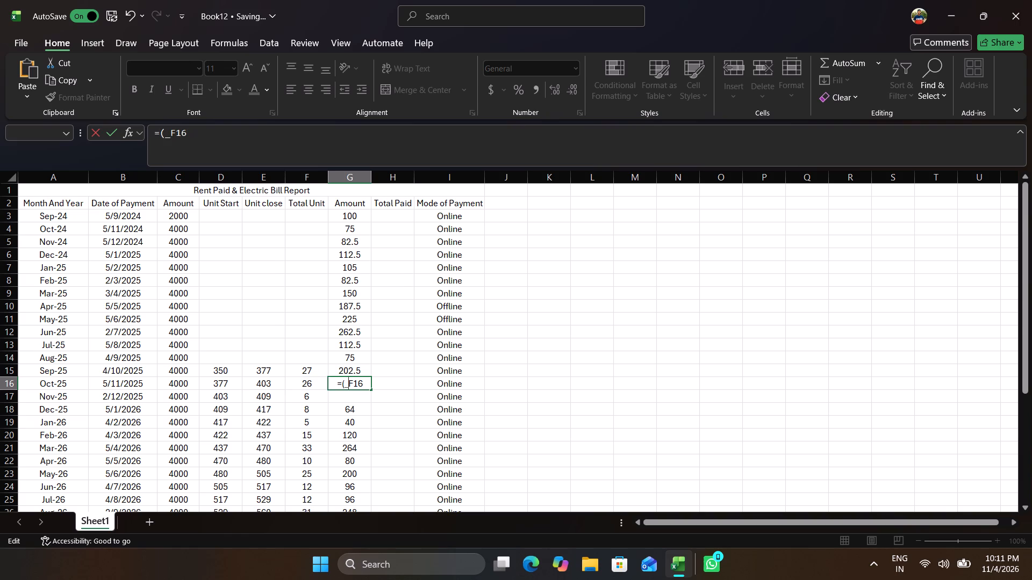
{"action": "key", "text": "shift+BackSpace"}
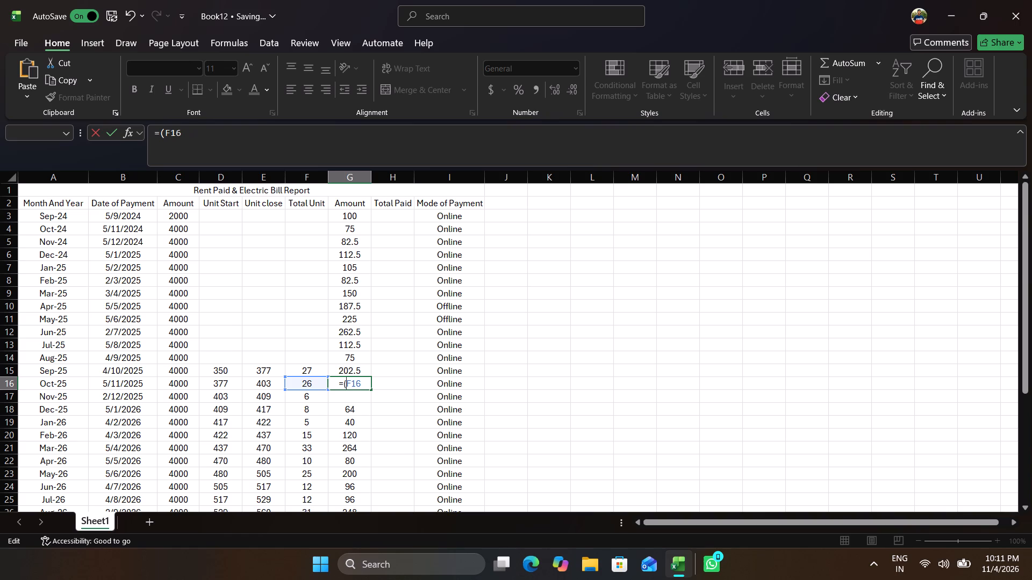
{"action": "key", "text": "Right"}
{"action": "key", "text": "Right"}
{"action": "key", "text": "Right"}
{"action": "key", "text": "Right"}
{"action": "key", "text": "asterisk"}
{"action": "type", "text": "7.5"}
{"action": "key", "text": "shift+parenright"}
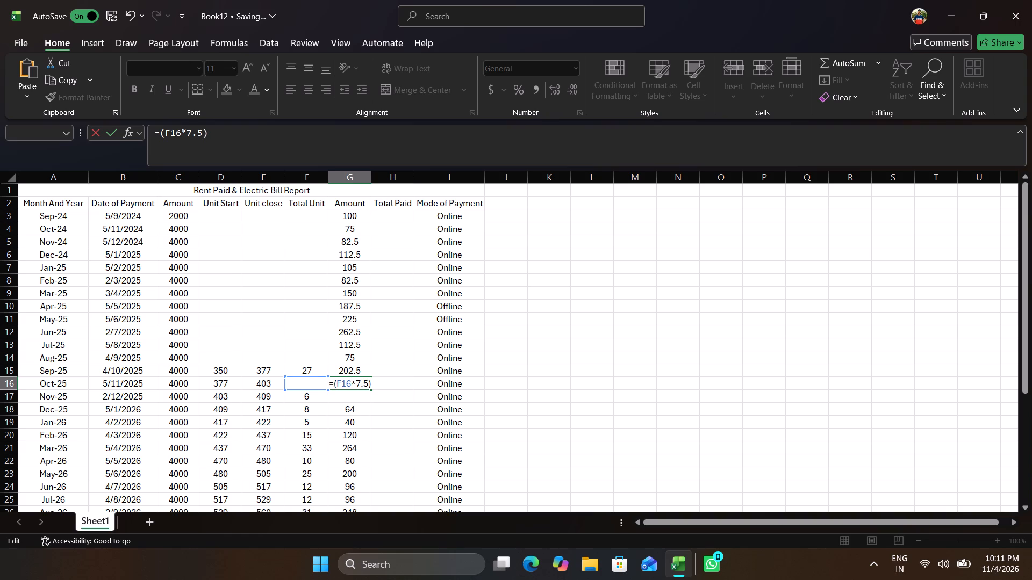
{"action": "key", "text": "Return"}
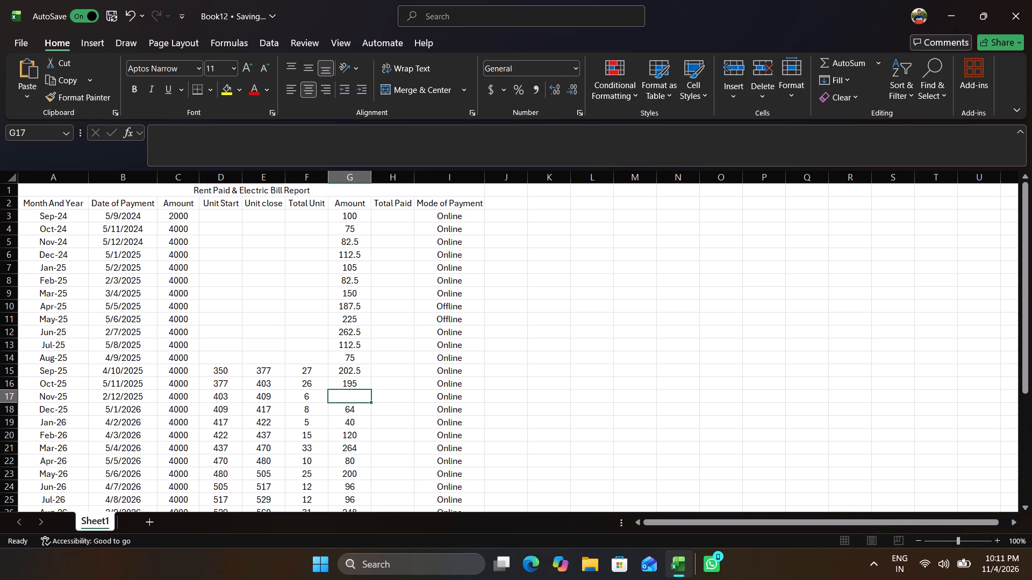
Copy the G16 formula down to G17 for the Nov-25 electric bill amount.
{"action": "left_click", "coordinate": [351, 383]}
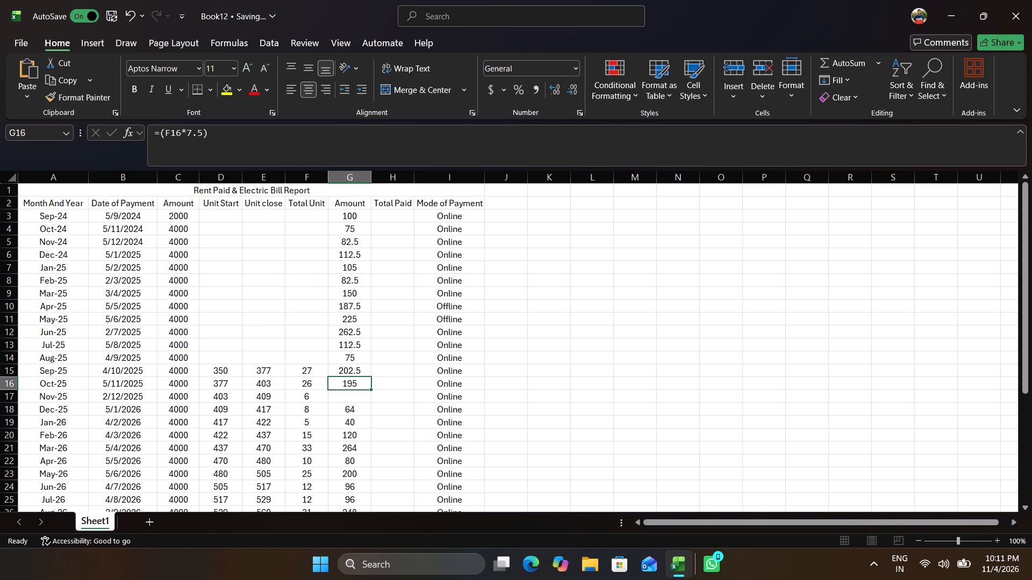
{"action": "left_click_drag", "start_coordinate": [372, 390], "coordinate": [372, 397]}
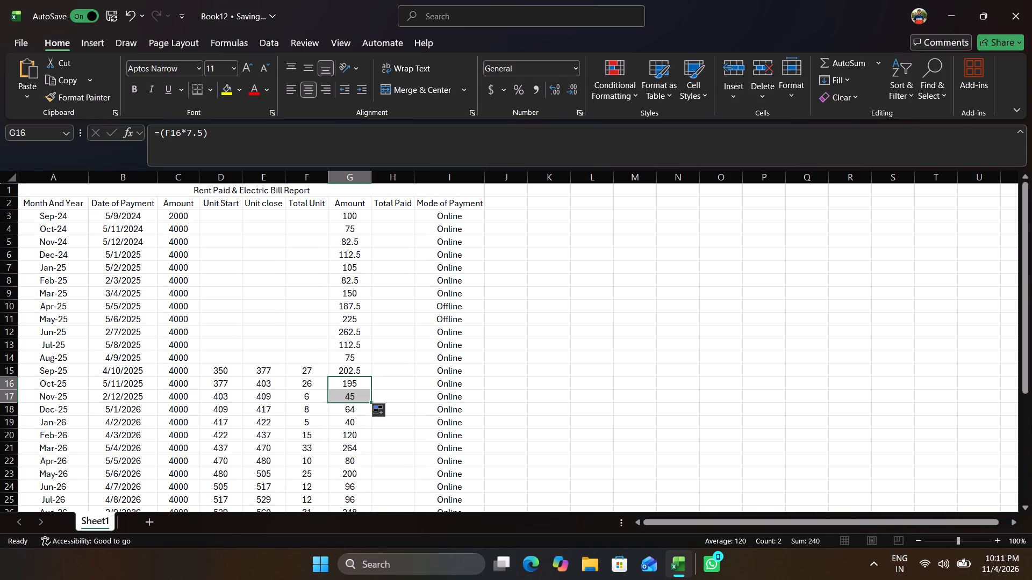
{"action": "left_click", "coordinate": [542, 370]}
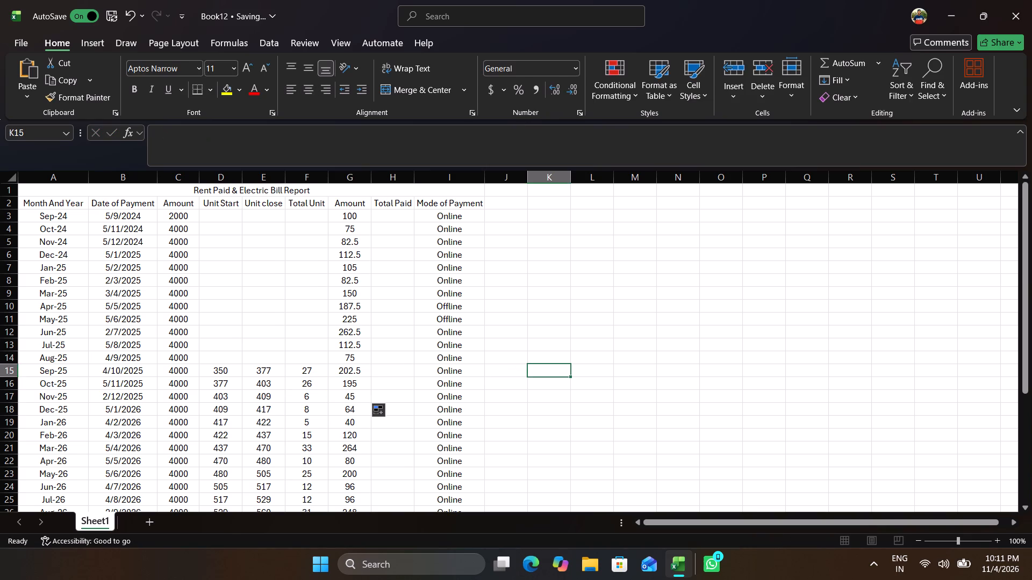
{"action": "left_click", "coordinate": [534, 280]}
Enter the formula =(C3+G3) in H3 to calculate the total paid for Sep-24.
{"action": "left_click", "coordinate": [386, 216]}
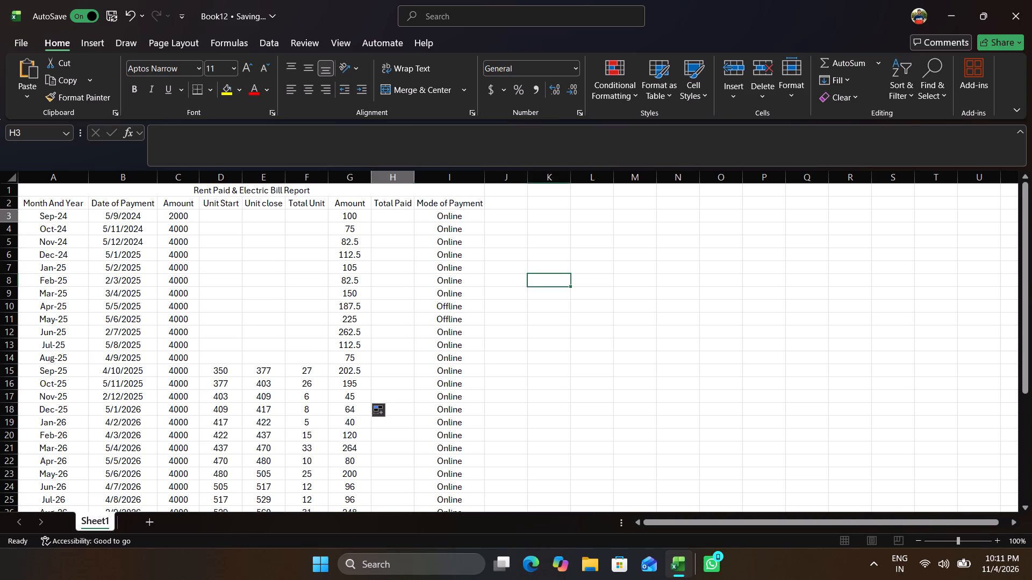
{"action": "left_click", "coordinate": [214, 135]}
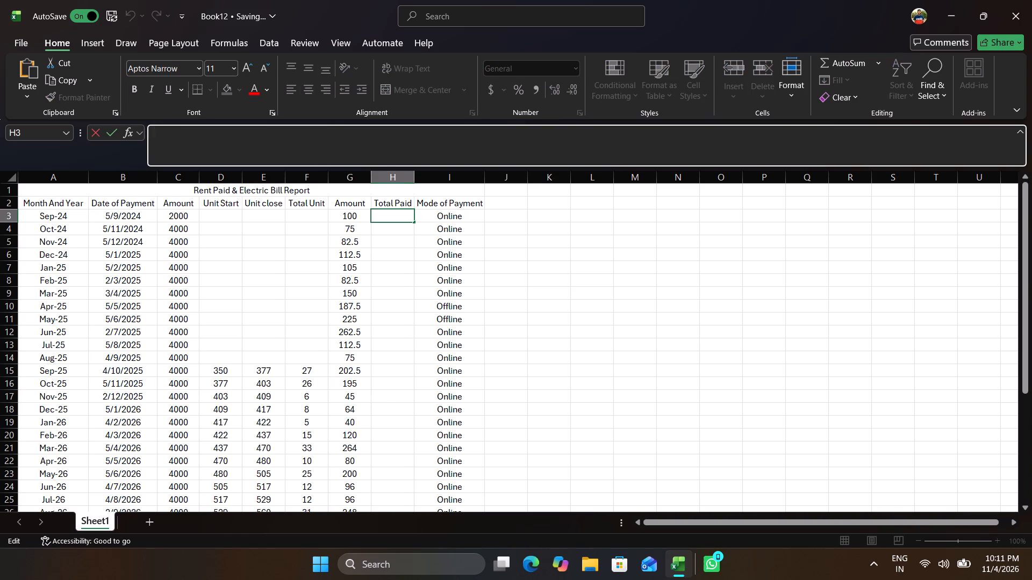
{"action": "key", "text": "equal"}
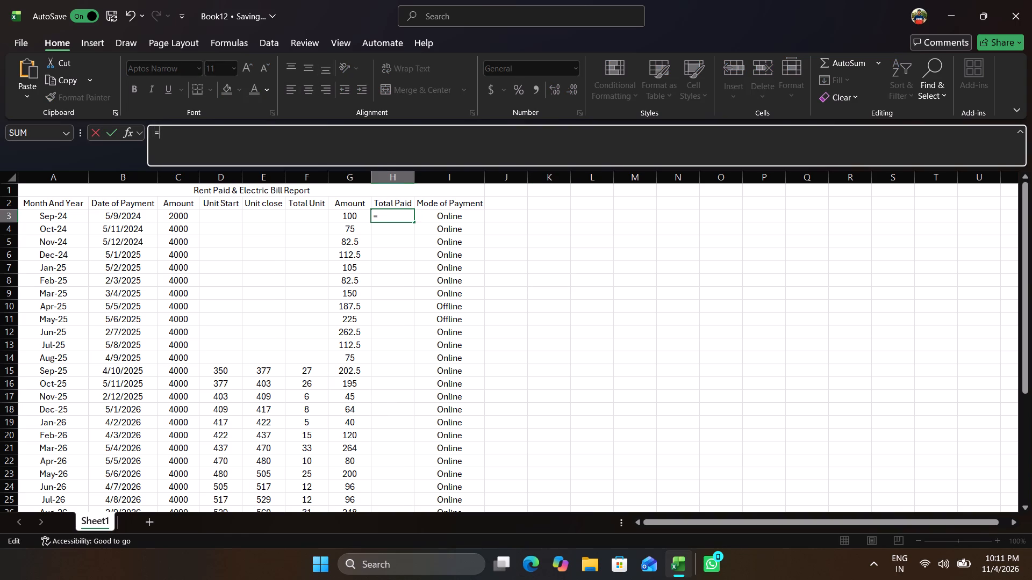
{"action": "key", "text": "shift+parenleft"}
{"action": "key", "text": "shift+c"}
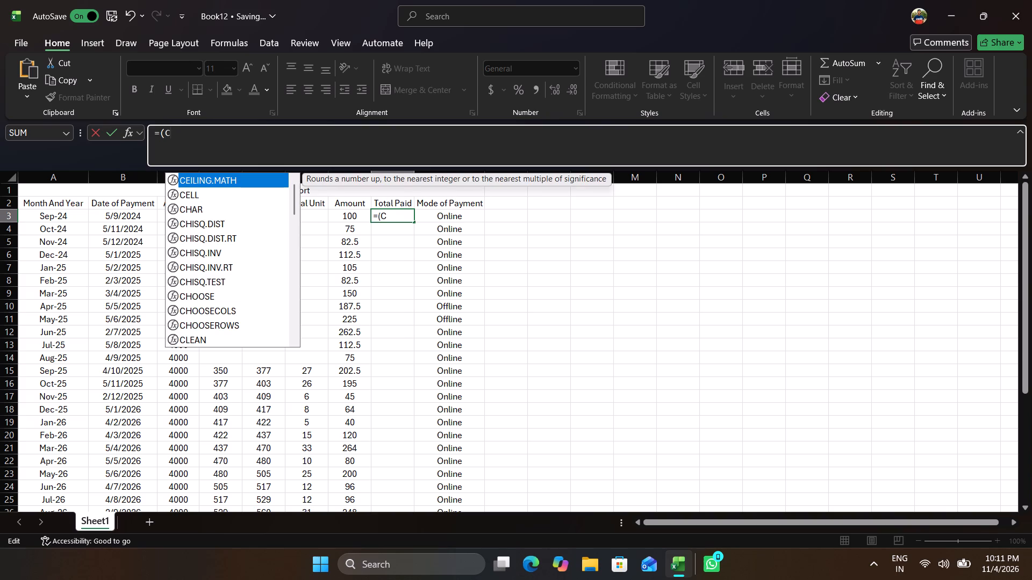
{"action": "key", "text": "3"}
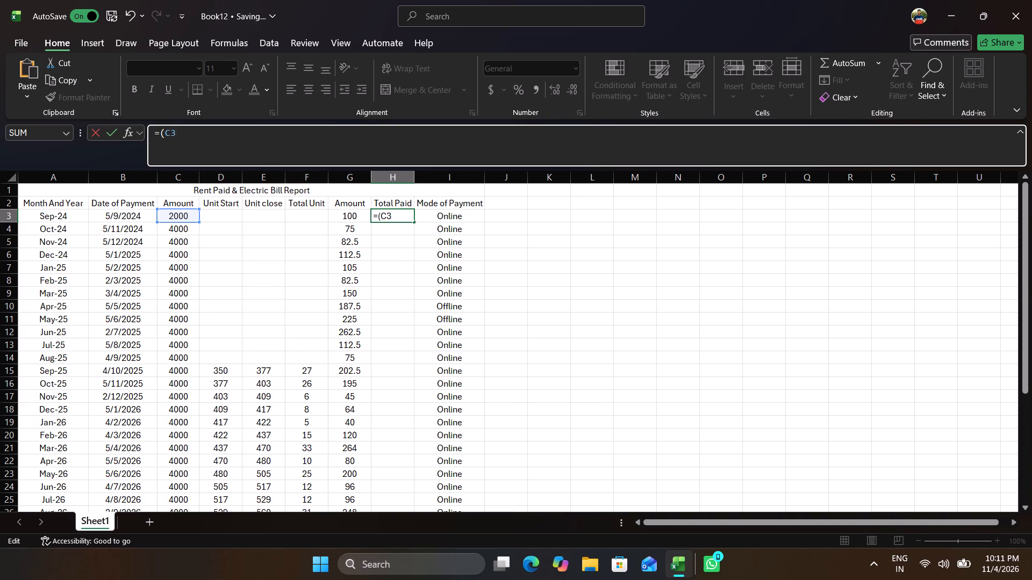
{"action": "key", "text": "plus"}
{"action": "key", "text": "shift+g"}
{"action": "key", "text": "3"}
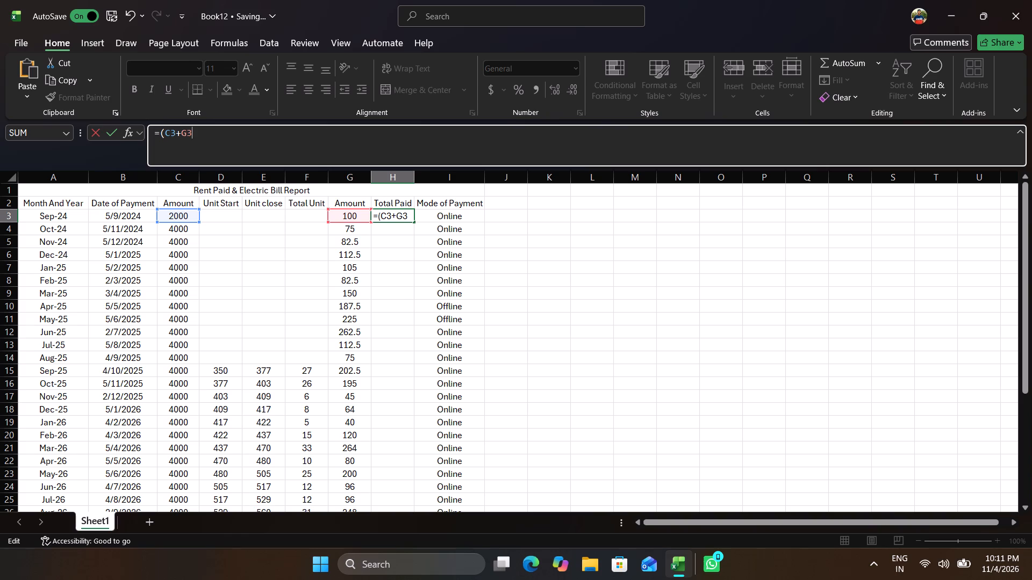
{"action": "key", "text": "shift+parenright"}
{"action": "key", "text": "Return"}
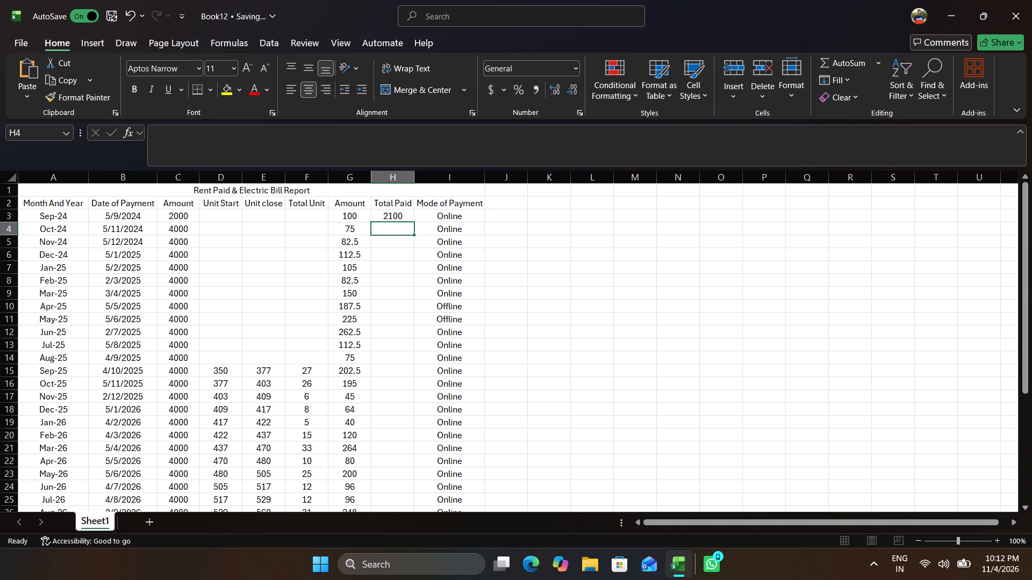
Fill the H3 total paid formula down through H28, the Oct-26 row.
{"action": "left_click", "coordinate": [407, 218]}
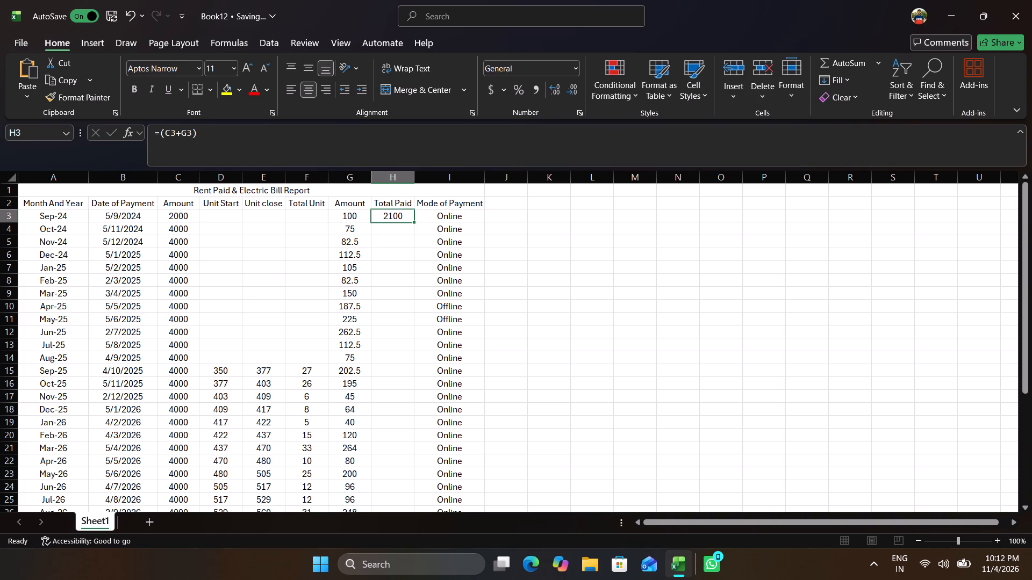
{"action": "left_click_drag", "start_coordinate": [414, 222], "coordinate": [395, 467]}
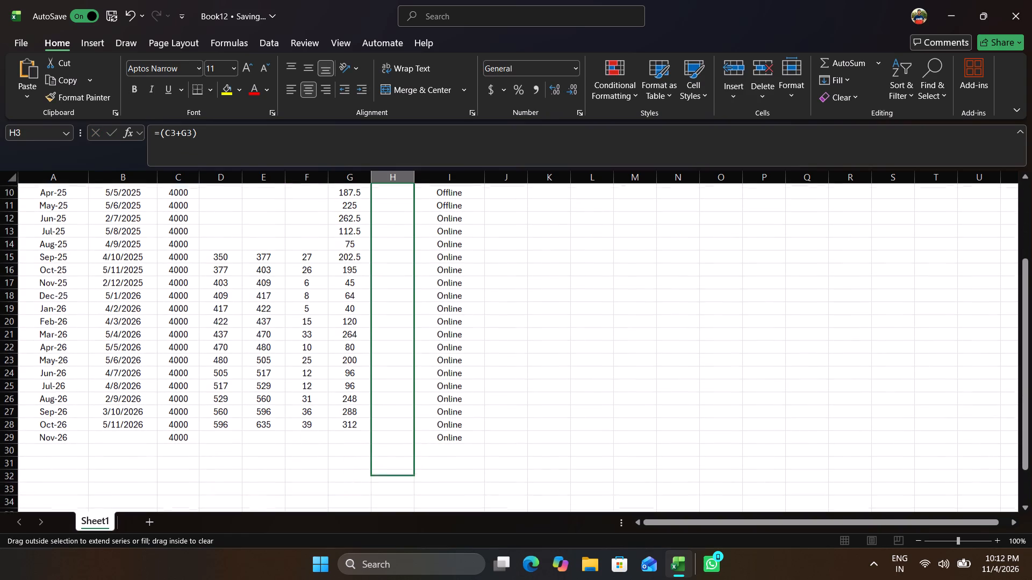
{"action": "left_click_drag", "start_coordinate": [395, 467], "coordinate": [397, 430]}
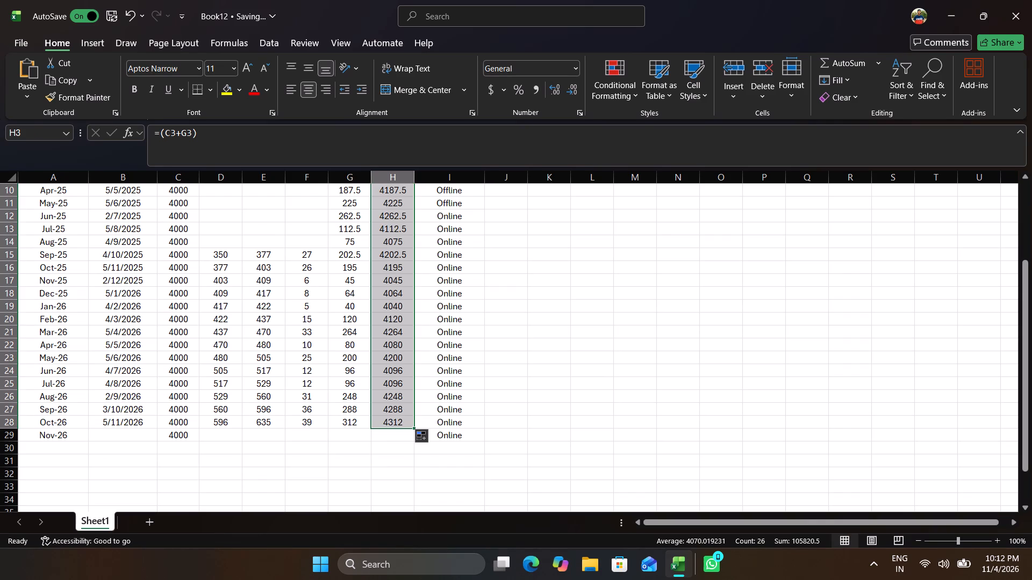
{"action": "scroll", "coordinate": [402, 328], "scroll_direction": "down", "scroll_amount": 1}
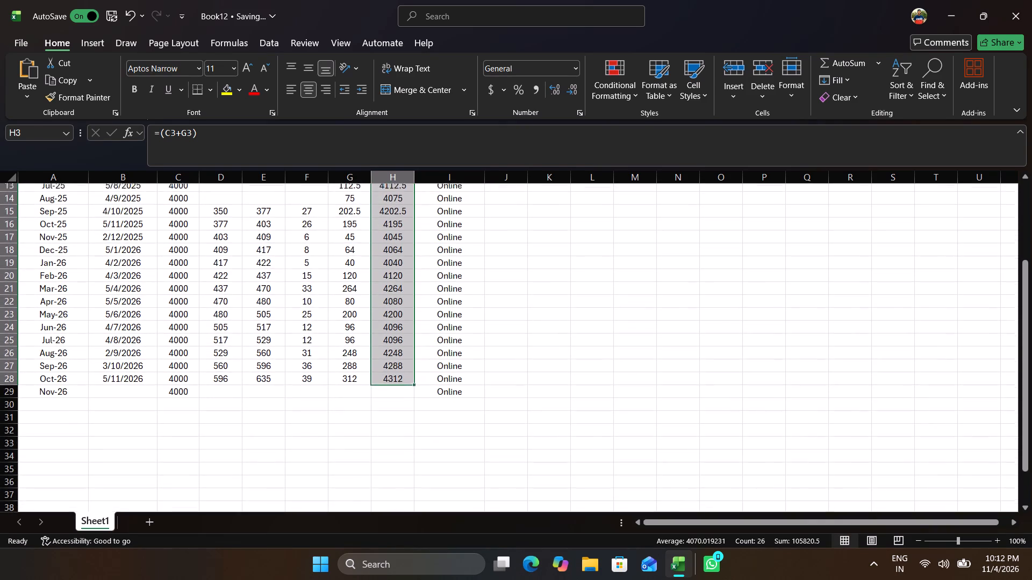
{"action": "scroll", "coordinate": [402, 328], "scroll_direction": "down", "scroll_amount": 1}
{"action": "scroll", "coordinate": [402, 328], "scroll_direction": "up", "scroll_amount": 5}
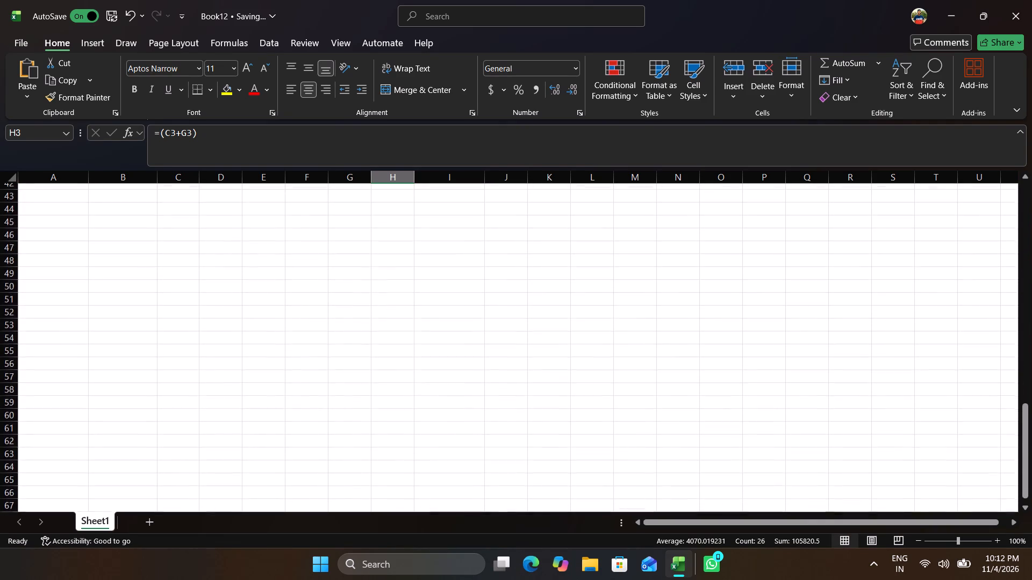
Enter the label "Total=" in G39, below the report table.
{"action": "scroll", "coordinate": [402, 328], "scroll_direction": "up", "scroll_amount": 3}
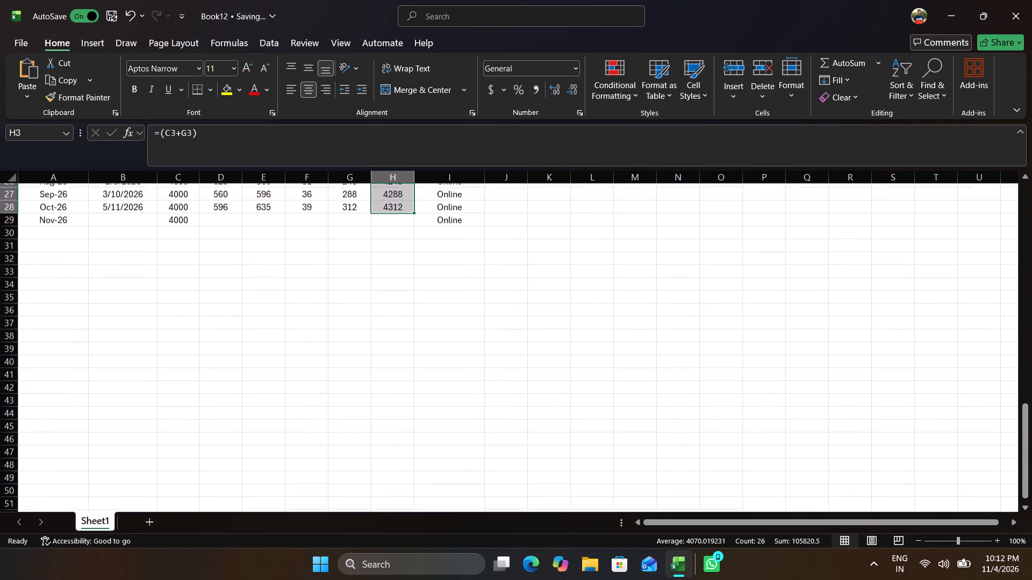
{"action": "left_click", "coordinate": [345, 350]}
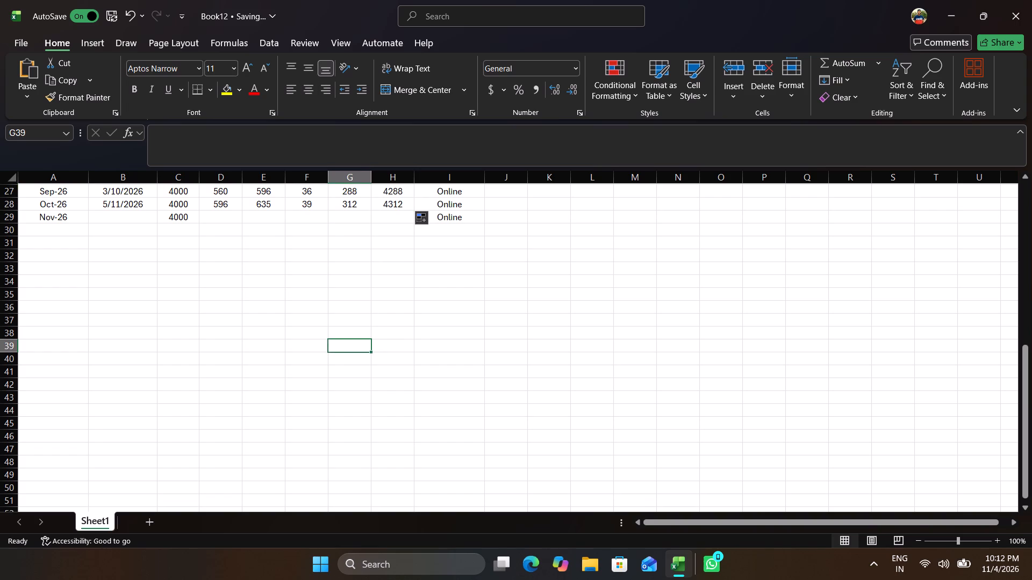
{"action": "key", "text": "shift+t"}
{"action": "type", "text": "ota"}
{"action": "key", "text": "l"}
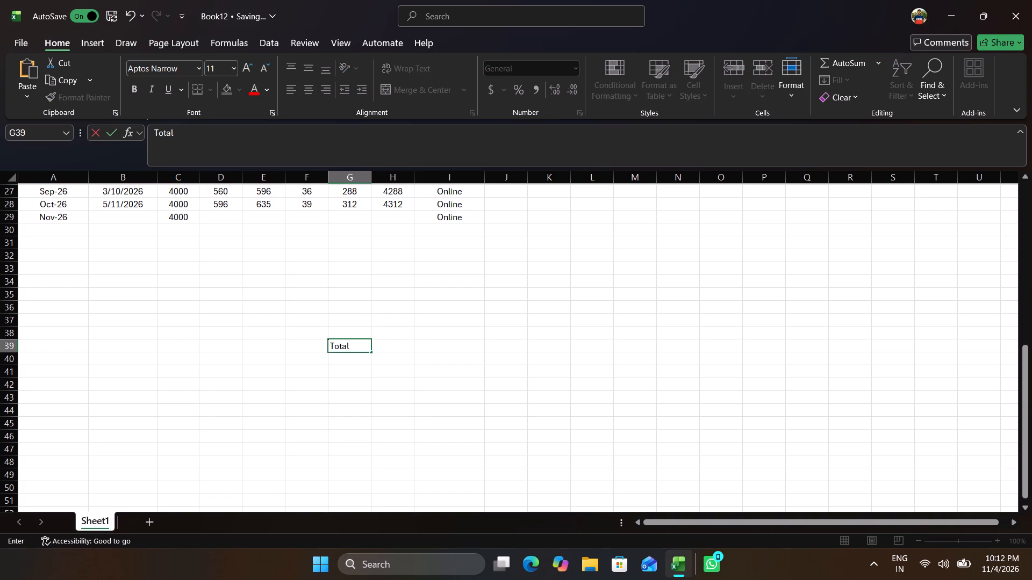
{"action": "key", "text": "space"}
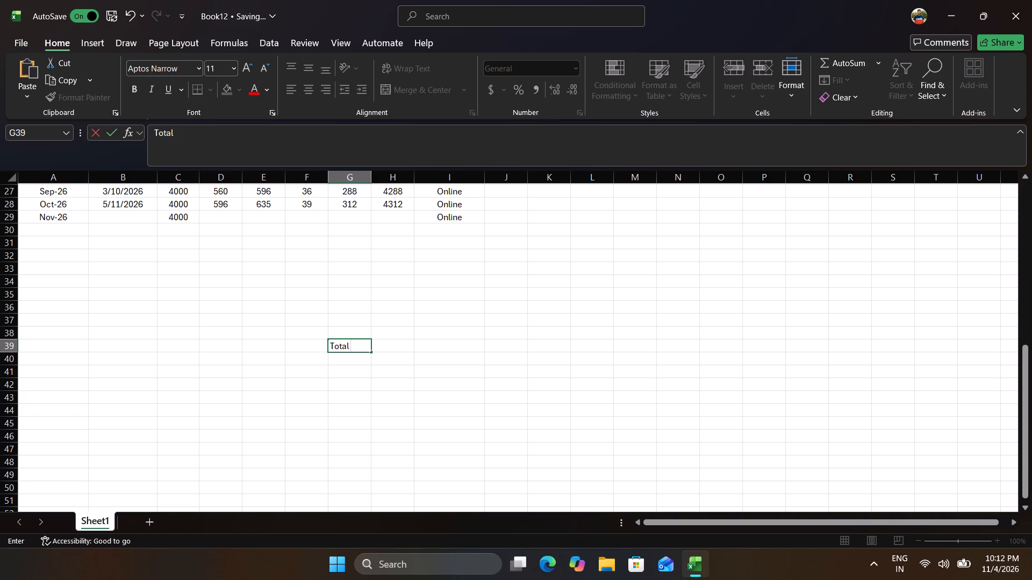
{"action": "key", "text": "shift+plus"}
{"action": "key", "text": "BackSpace"}
{"action": "key", "text": "BackSpace"}
{"action": "key", "text": "equal"}
{"action": "left_click", "coordinate": [385, 349]}
Review the Total Paid column from its first entry in H3 down to the last filled month.
{"action": "scroll", "coordinate": [385, 349], "scroll_direction": "up", "scroll_amount": 3}
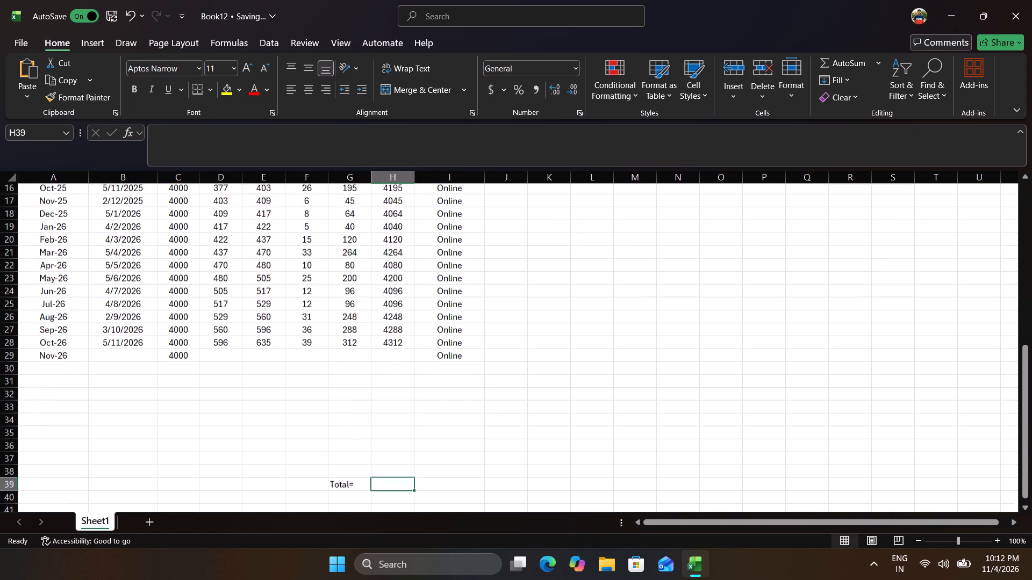
{"action": "scroll", "coordinate": [385, 349], "scroll_direction": "up", "scroll_amount": 3}
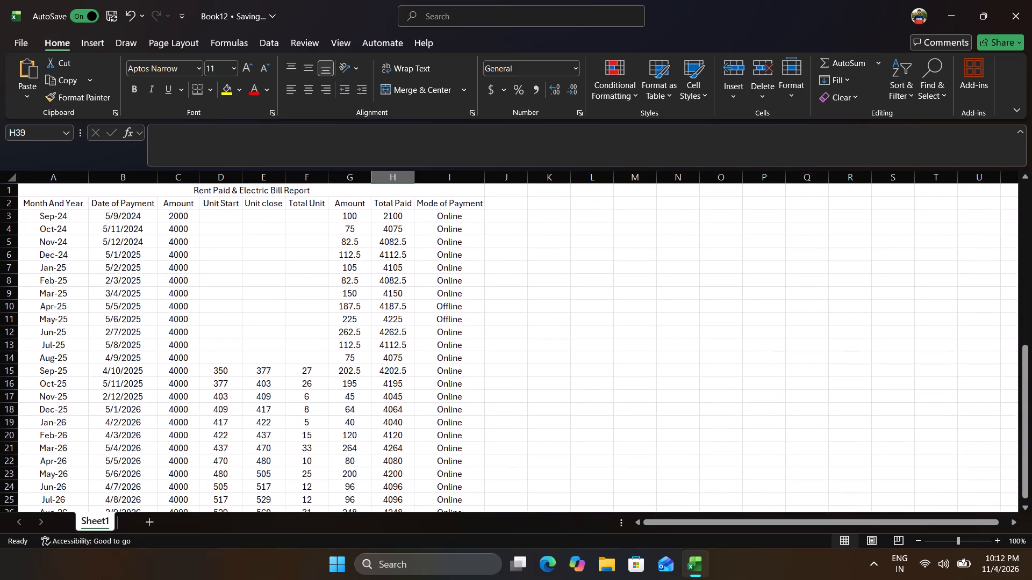
{"action": "scroll", "coordinate": [385, 349], "scroll_direction": "down", "scroll_amount": 1}
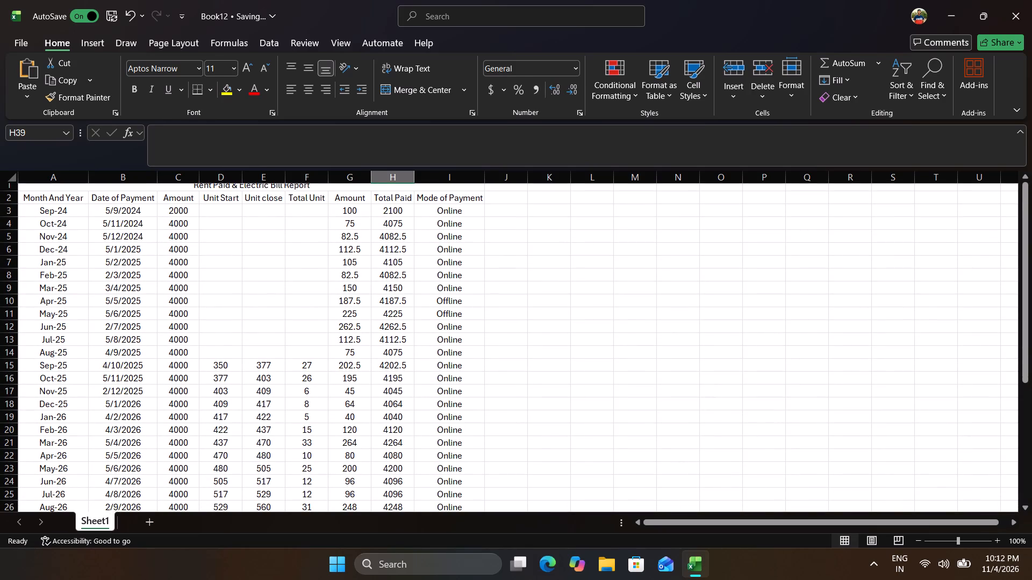
{"action": "scroll", "coordinate": [385, 349], "scroll_direction": "down", "scroll_amount": 1}
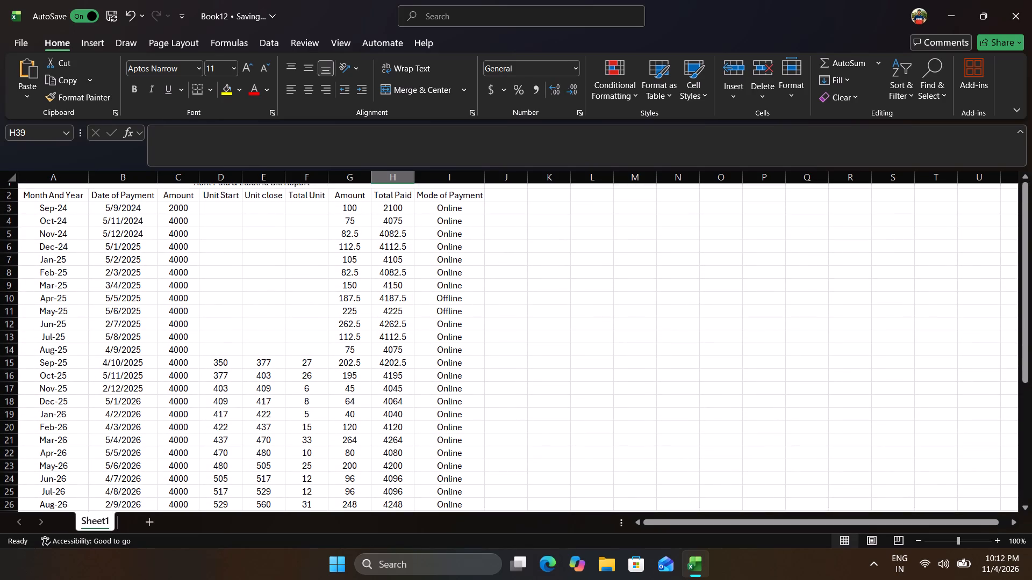
{"action": "scroll", "coordinate": [385, 349], "scroll_direction": "down", "scroll_amount": 2}
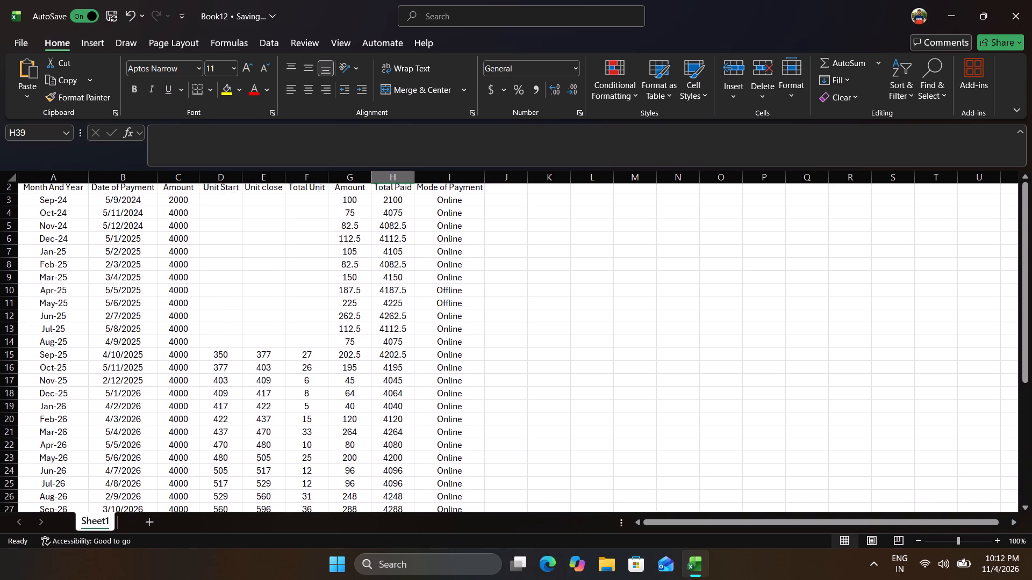
{"action": "left_click", "coordinate": [388, 205]}
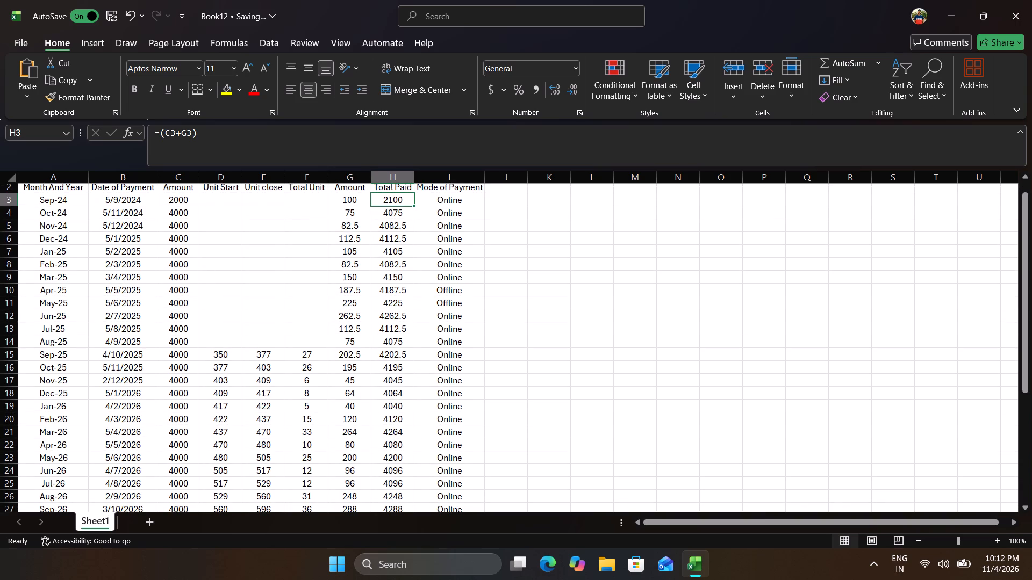
{"action": "scroll", "coordinate": [388, 205], "scroll_direction": "down", "scroll_amount": 1}
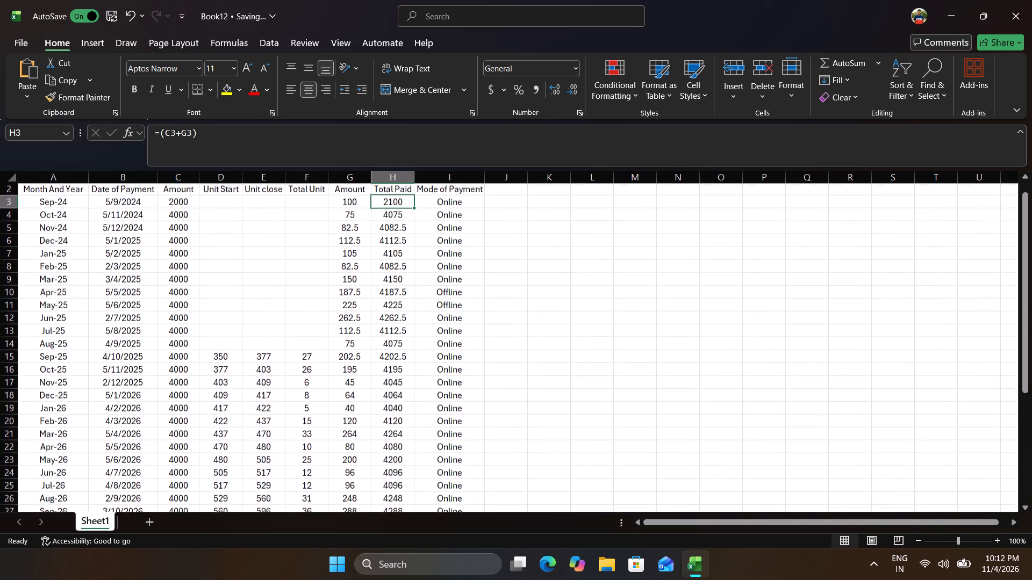
{"action": "scroll", "coordinate": [388, 205], "scroll_direction": "down", "scroll_amount": 2}
Begin a formula in H39, beside the Total= label, with =(H3+.
{"action": "left_click", "coordinate": [385, 421]}
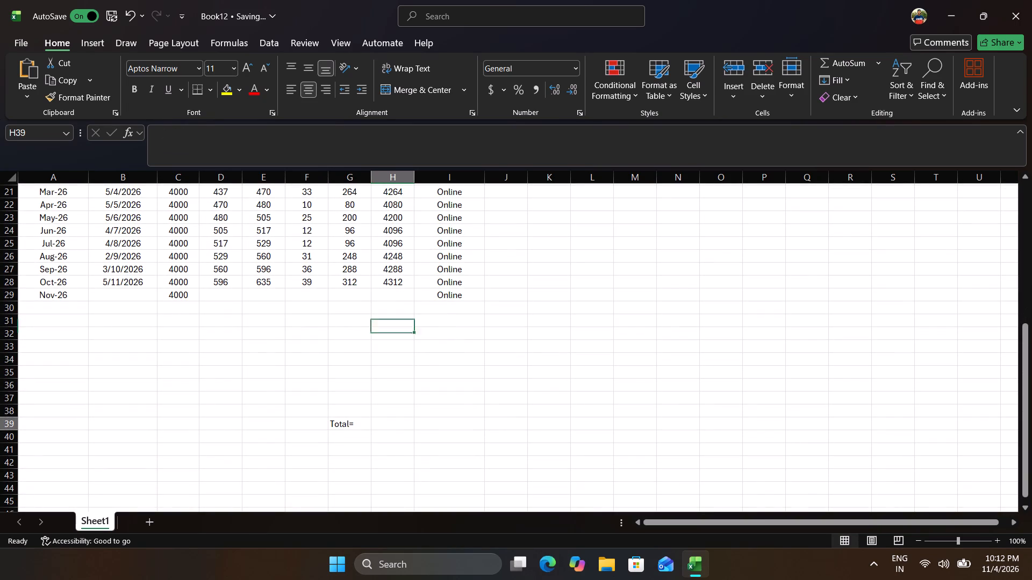
{"action": "key", "text": "equal"}
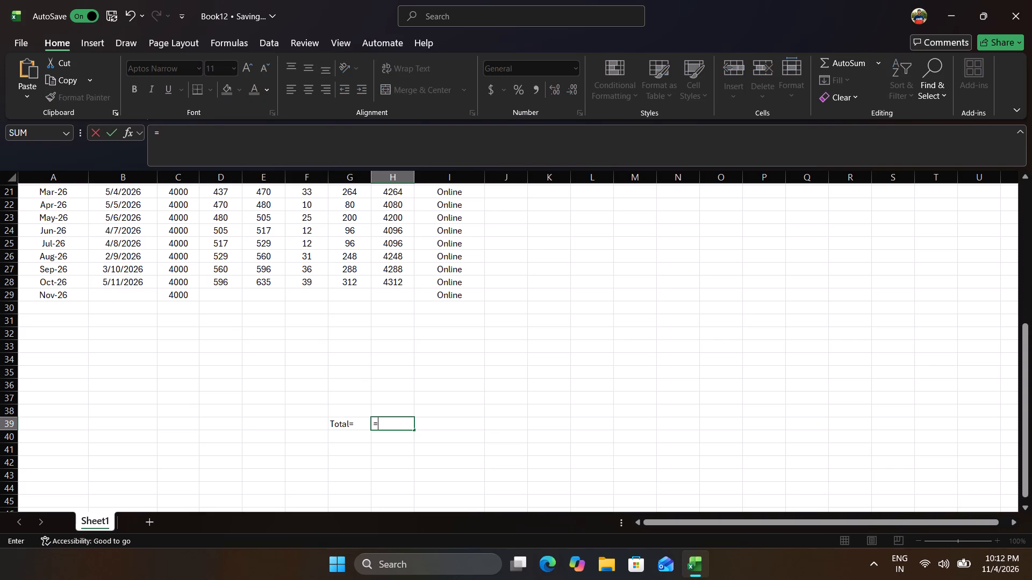
{"action": "key", "text": "shift+parenleft"}
{"action": "key", "text": "shift+h"}
{"action": "key", "text": "3"}
{"action": "scroll", "coordinate": [385, 421], "scroll_direction": "up", "scroll_amount": 3}
{"action": "key", "text": "plus"}
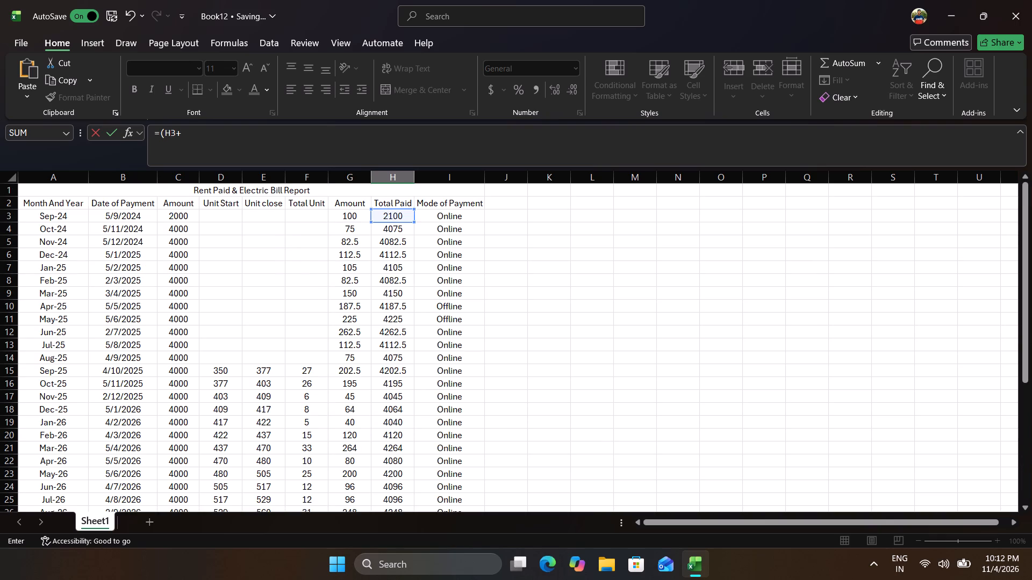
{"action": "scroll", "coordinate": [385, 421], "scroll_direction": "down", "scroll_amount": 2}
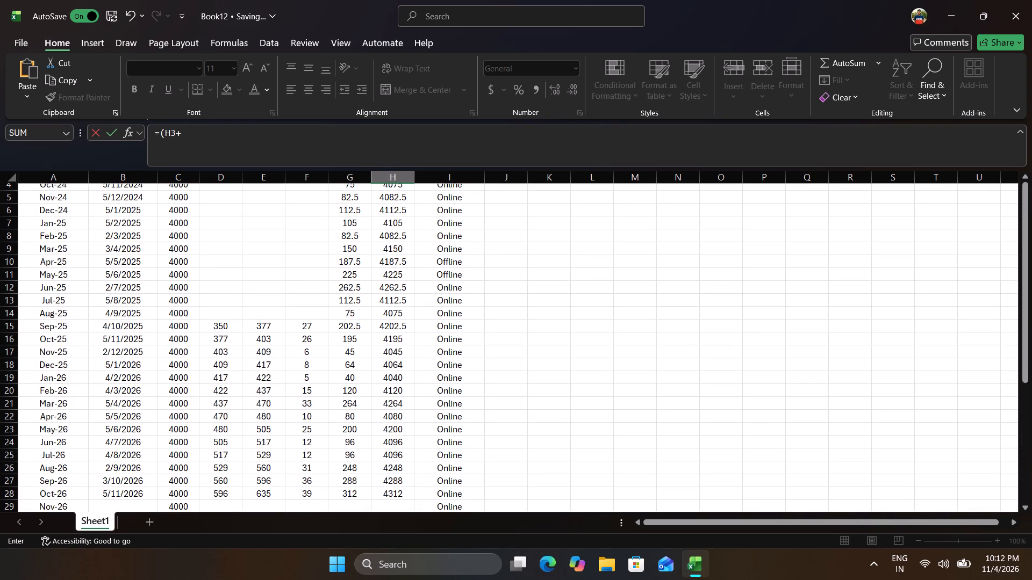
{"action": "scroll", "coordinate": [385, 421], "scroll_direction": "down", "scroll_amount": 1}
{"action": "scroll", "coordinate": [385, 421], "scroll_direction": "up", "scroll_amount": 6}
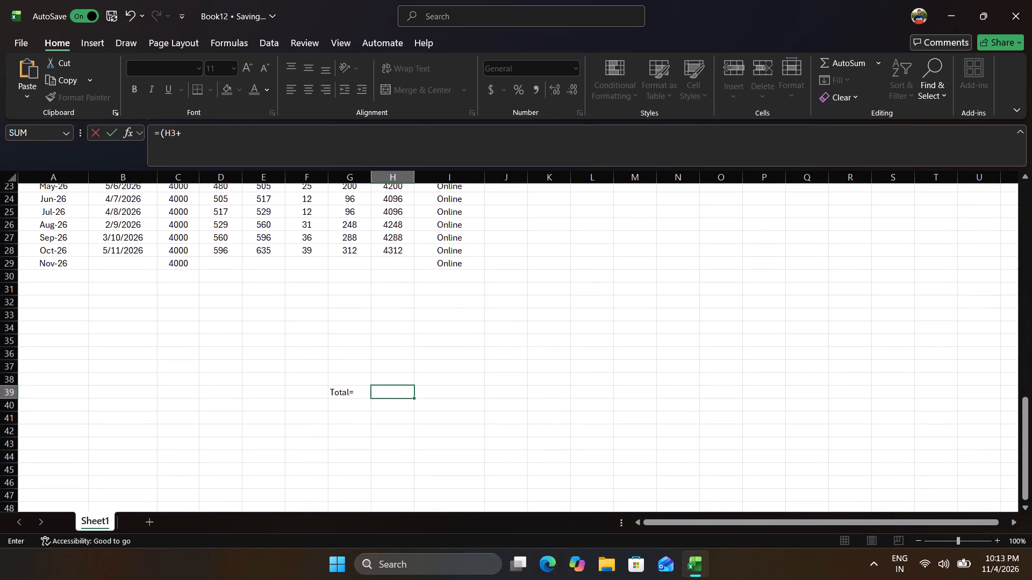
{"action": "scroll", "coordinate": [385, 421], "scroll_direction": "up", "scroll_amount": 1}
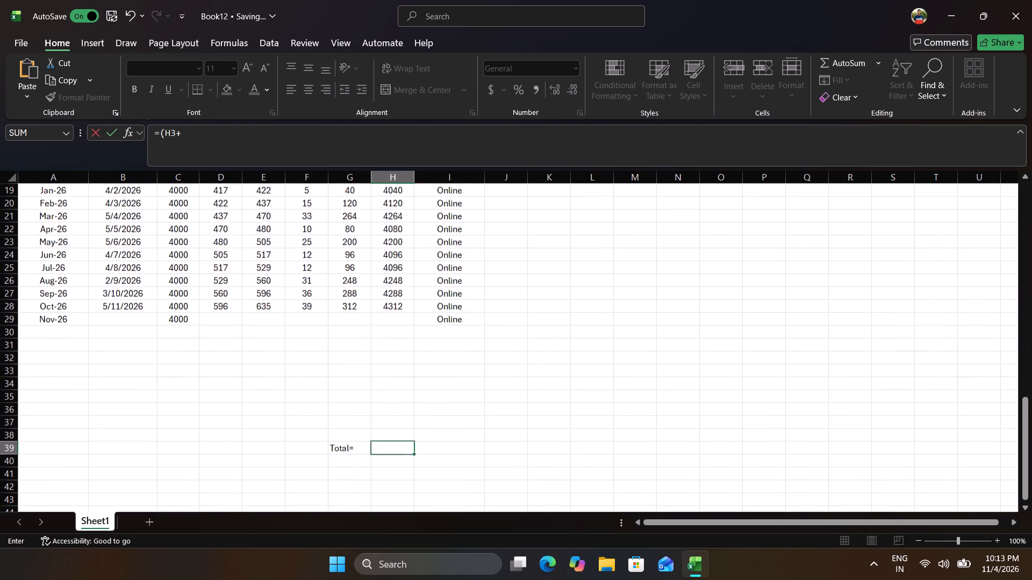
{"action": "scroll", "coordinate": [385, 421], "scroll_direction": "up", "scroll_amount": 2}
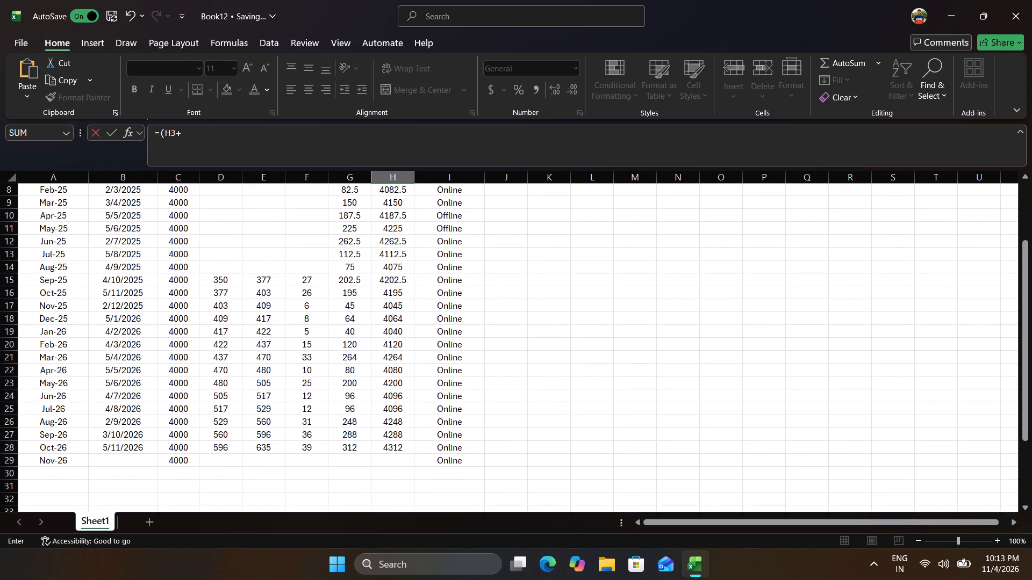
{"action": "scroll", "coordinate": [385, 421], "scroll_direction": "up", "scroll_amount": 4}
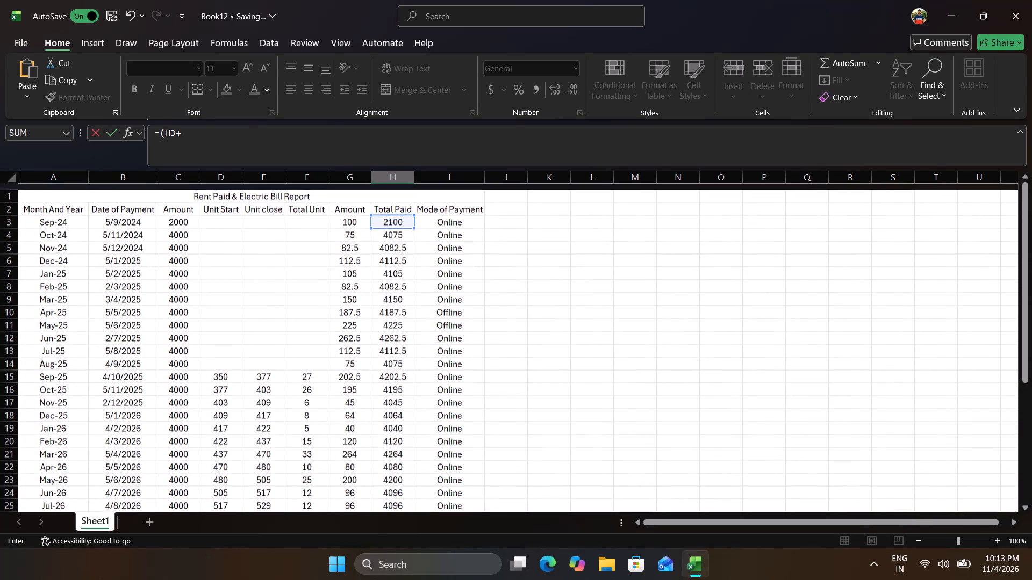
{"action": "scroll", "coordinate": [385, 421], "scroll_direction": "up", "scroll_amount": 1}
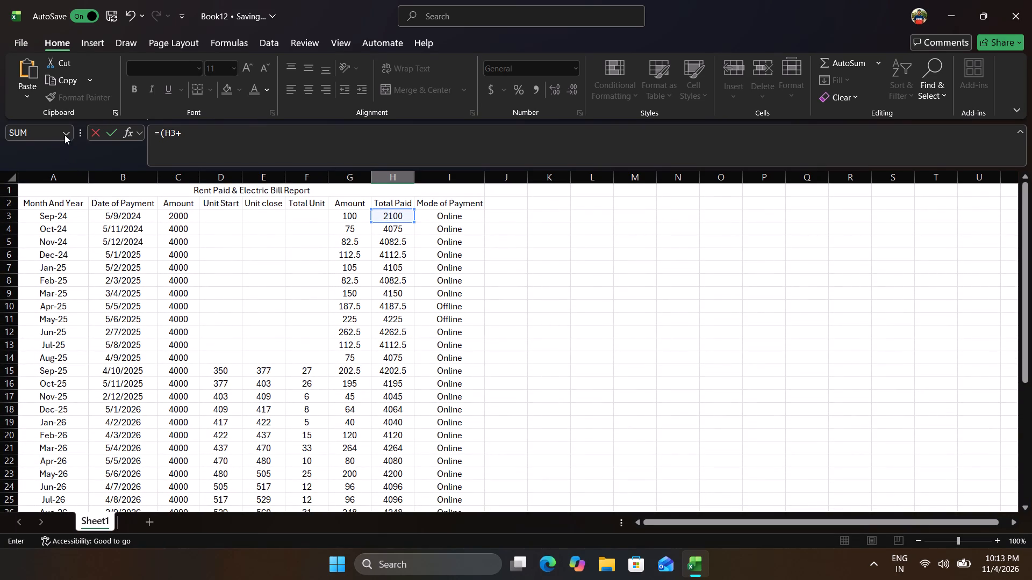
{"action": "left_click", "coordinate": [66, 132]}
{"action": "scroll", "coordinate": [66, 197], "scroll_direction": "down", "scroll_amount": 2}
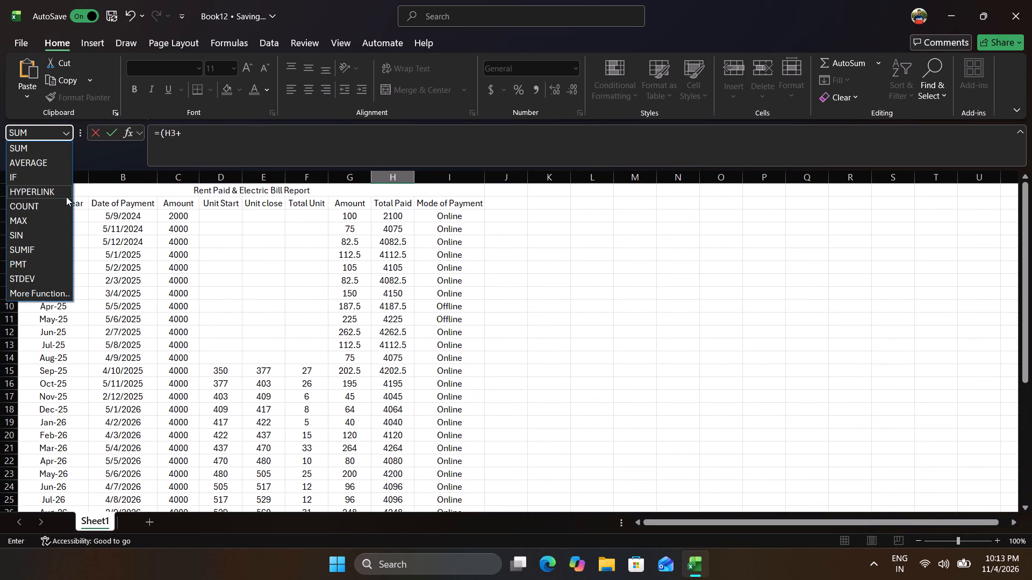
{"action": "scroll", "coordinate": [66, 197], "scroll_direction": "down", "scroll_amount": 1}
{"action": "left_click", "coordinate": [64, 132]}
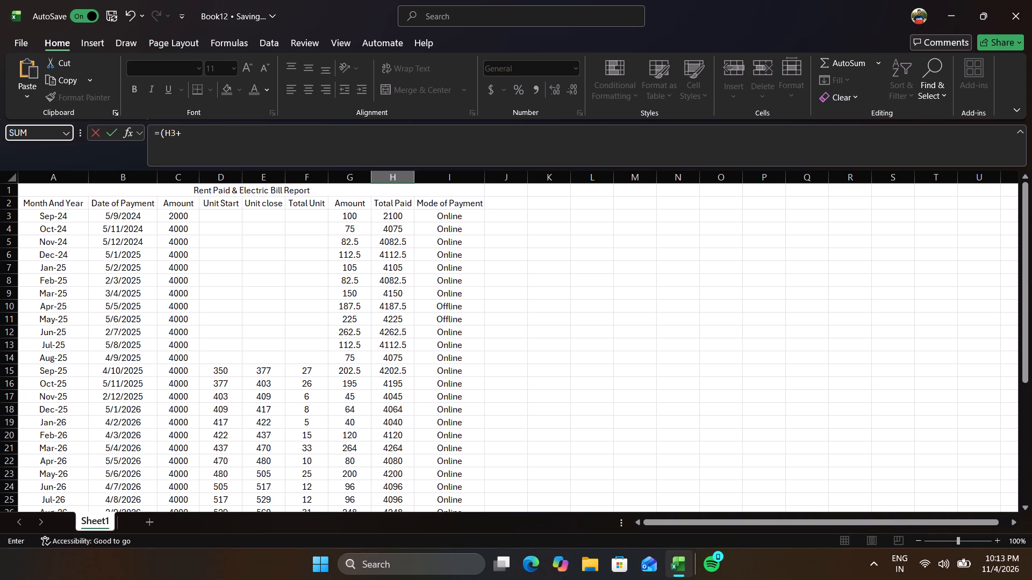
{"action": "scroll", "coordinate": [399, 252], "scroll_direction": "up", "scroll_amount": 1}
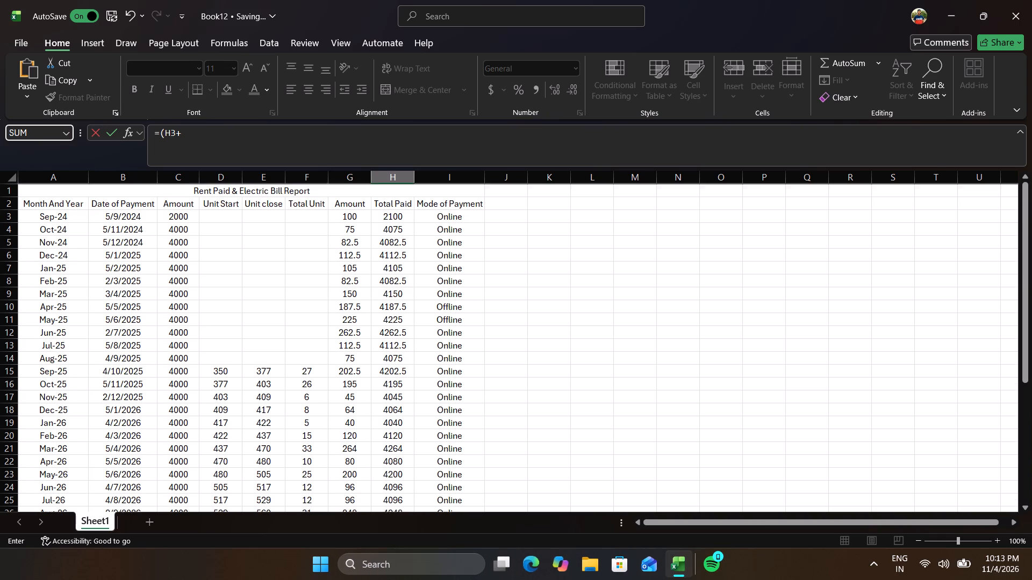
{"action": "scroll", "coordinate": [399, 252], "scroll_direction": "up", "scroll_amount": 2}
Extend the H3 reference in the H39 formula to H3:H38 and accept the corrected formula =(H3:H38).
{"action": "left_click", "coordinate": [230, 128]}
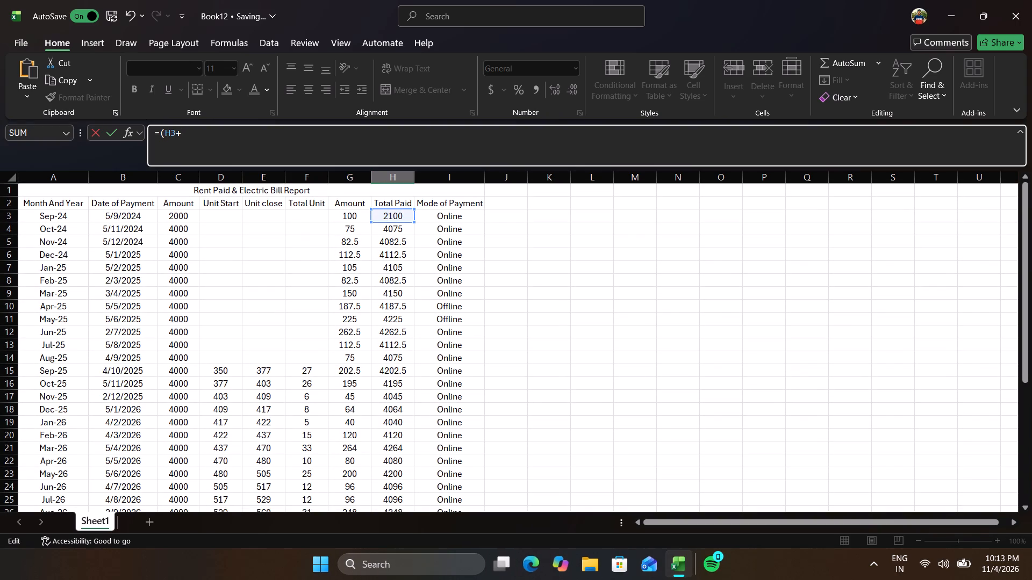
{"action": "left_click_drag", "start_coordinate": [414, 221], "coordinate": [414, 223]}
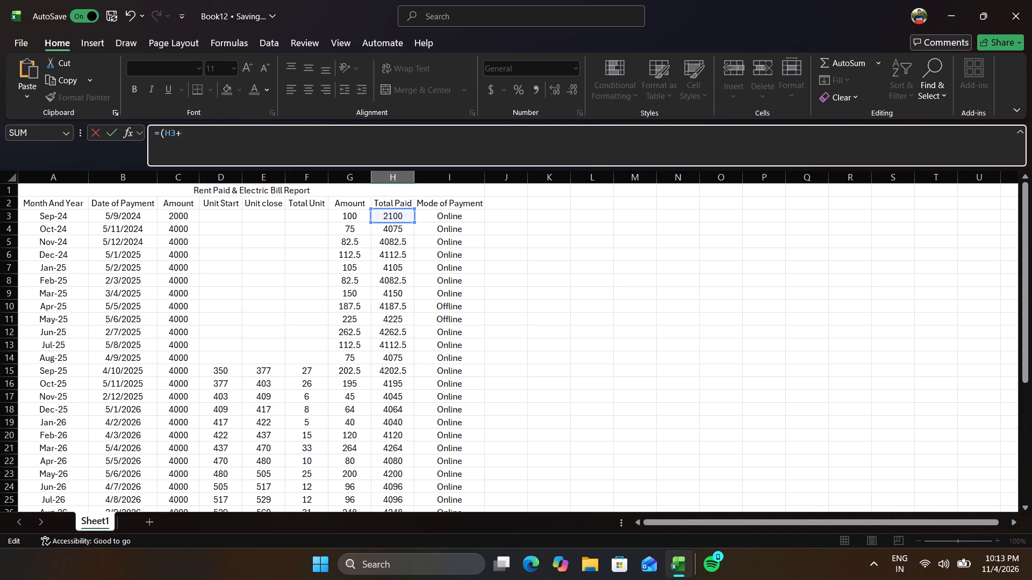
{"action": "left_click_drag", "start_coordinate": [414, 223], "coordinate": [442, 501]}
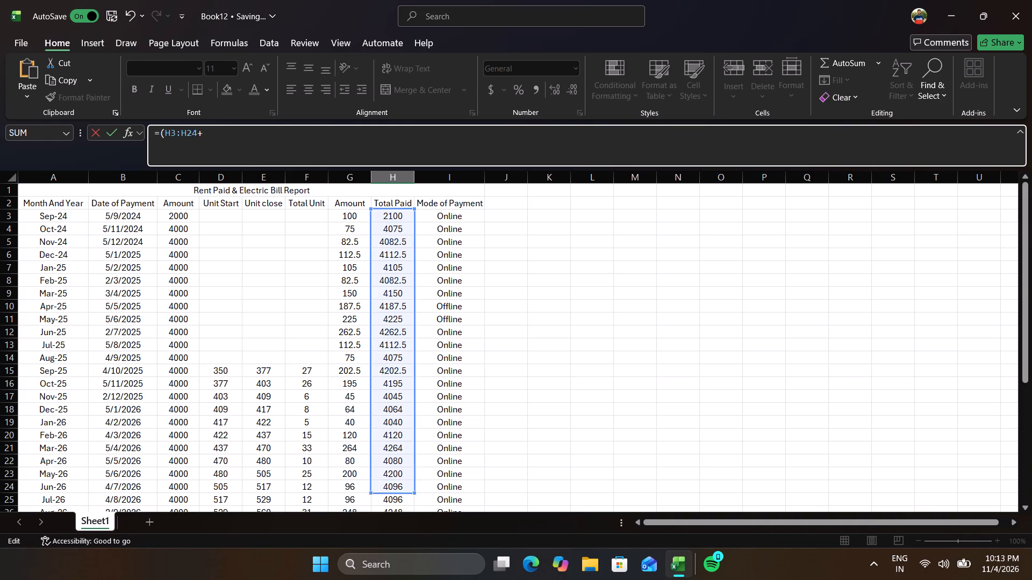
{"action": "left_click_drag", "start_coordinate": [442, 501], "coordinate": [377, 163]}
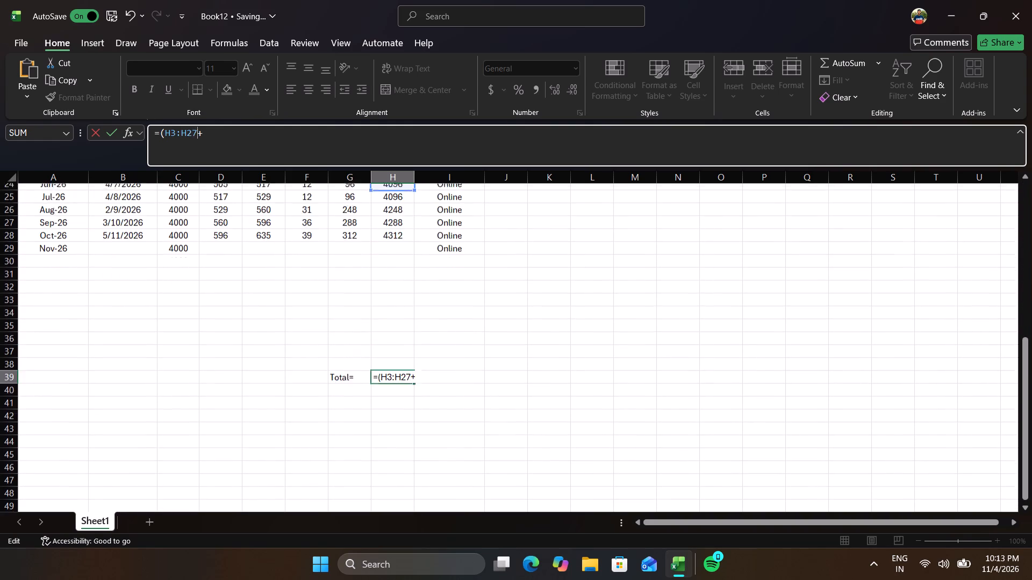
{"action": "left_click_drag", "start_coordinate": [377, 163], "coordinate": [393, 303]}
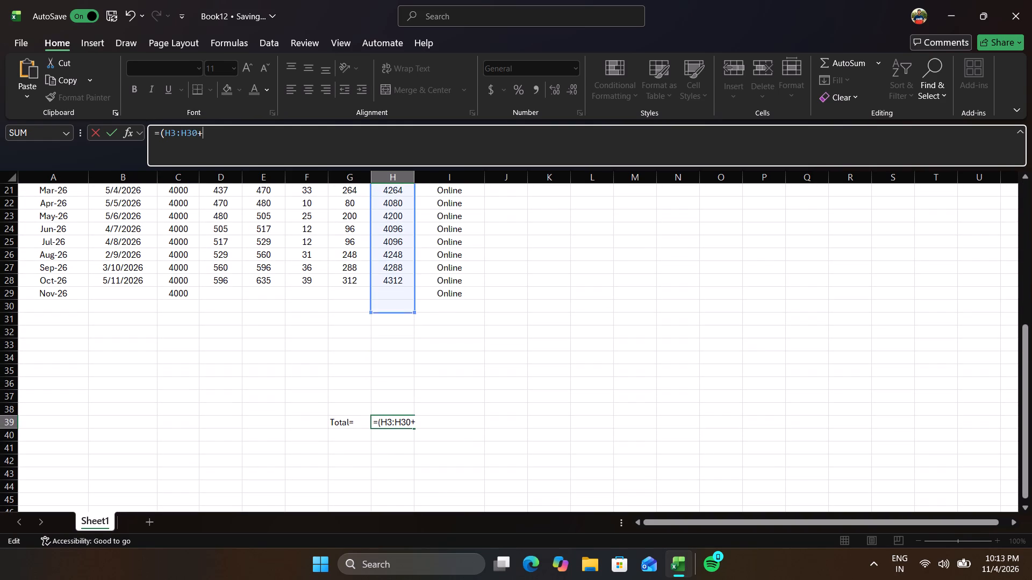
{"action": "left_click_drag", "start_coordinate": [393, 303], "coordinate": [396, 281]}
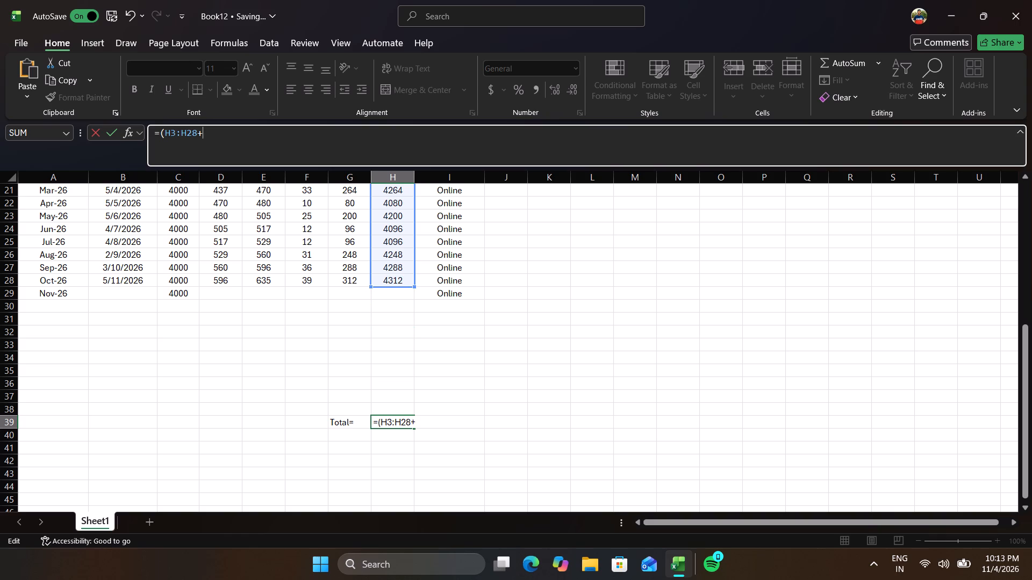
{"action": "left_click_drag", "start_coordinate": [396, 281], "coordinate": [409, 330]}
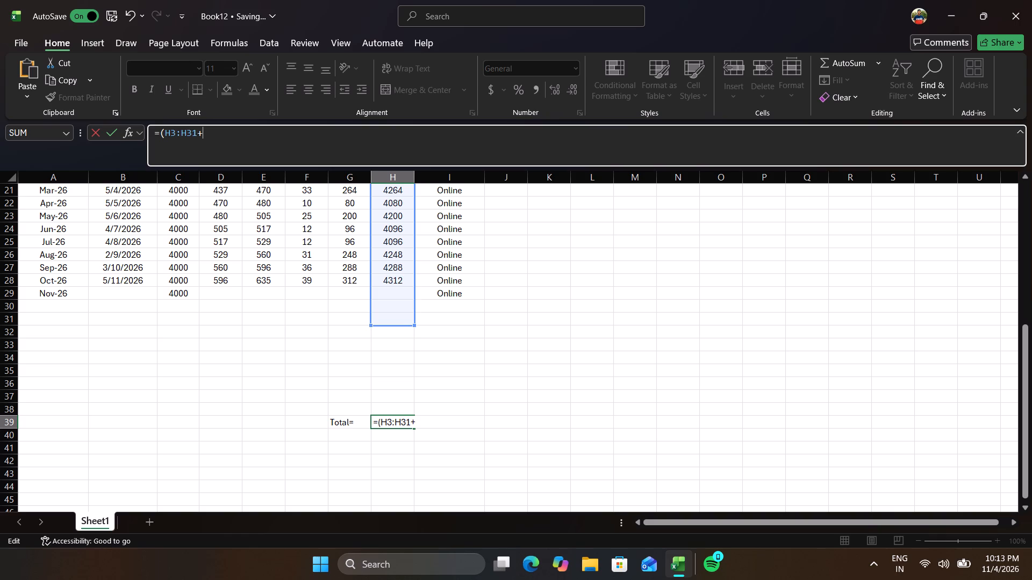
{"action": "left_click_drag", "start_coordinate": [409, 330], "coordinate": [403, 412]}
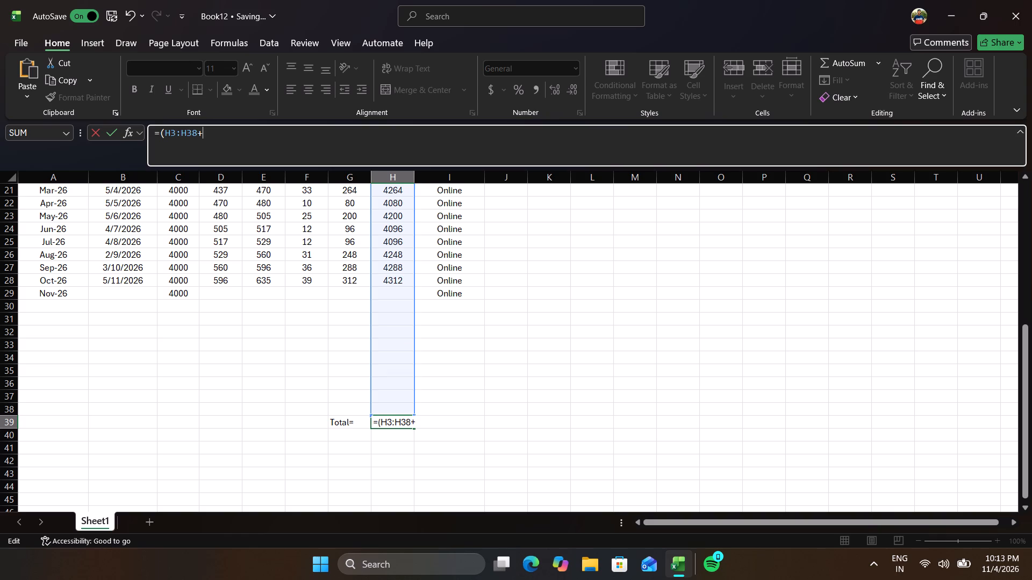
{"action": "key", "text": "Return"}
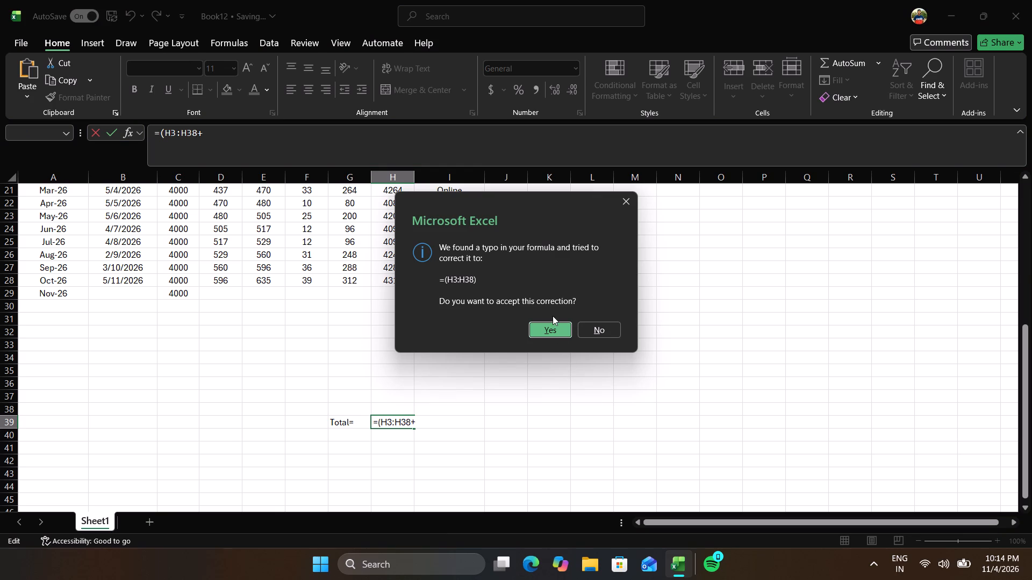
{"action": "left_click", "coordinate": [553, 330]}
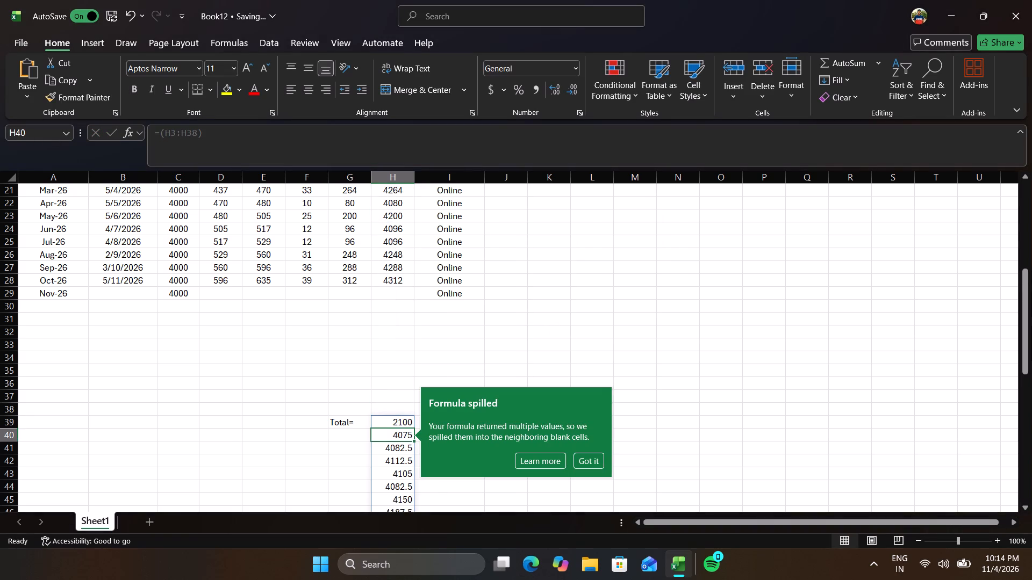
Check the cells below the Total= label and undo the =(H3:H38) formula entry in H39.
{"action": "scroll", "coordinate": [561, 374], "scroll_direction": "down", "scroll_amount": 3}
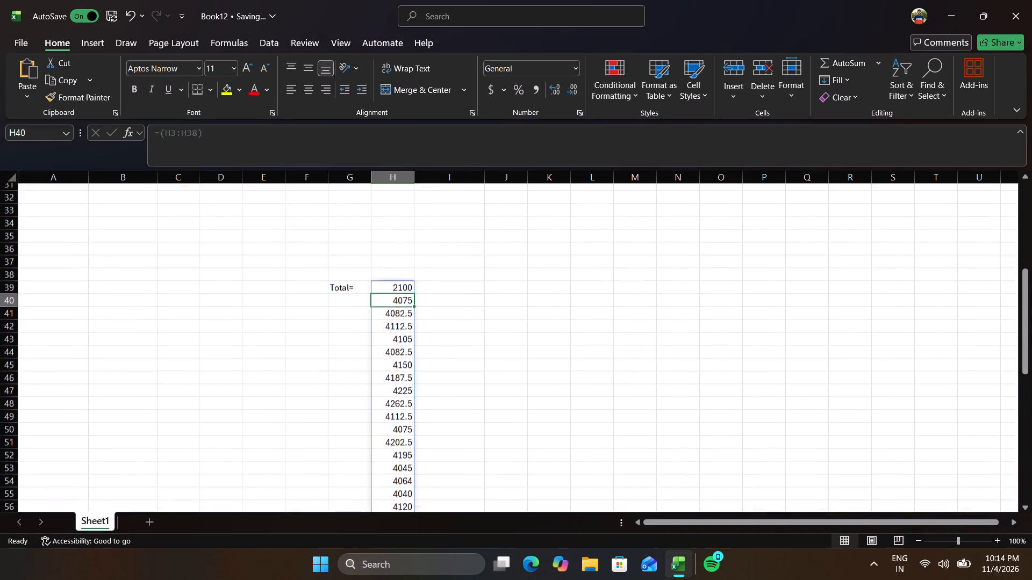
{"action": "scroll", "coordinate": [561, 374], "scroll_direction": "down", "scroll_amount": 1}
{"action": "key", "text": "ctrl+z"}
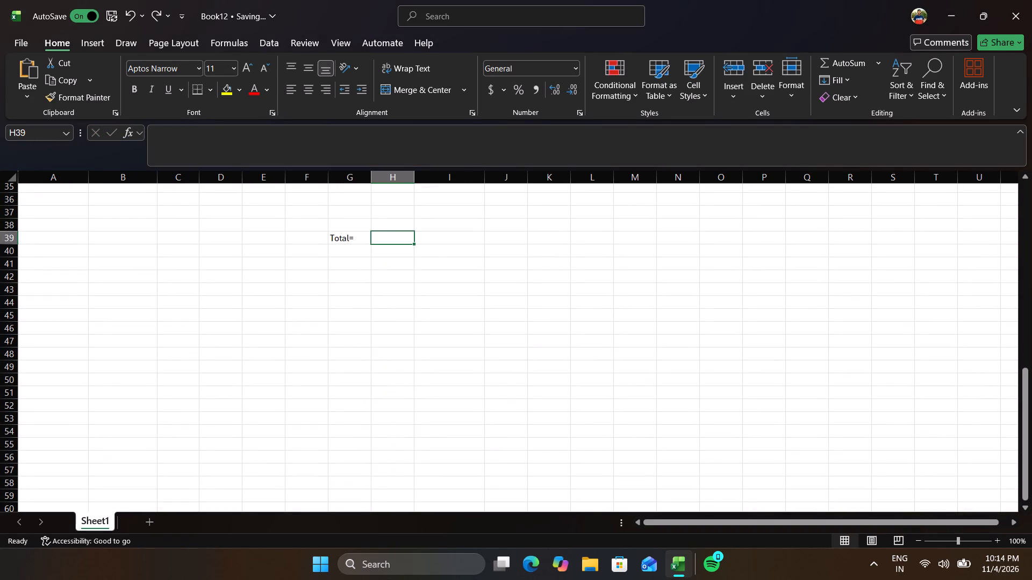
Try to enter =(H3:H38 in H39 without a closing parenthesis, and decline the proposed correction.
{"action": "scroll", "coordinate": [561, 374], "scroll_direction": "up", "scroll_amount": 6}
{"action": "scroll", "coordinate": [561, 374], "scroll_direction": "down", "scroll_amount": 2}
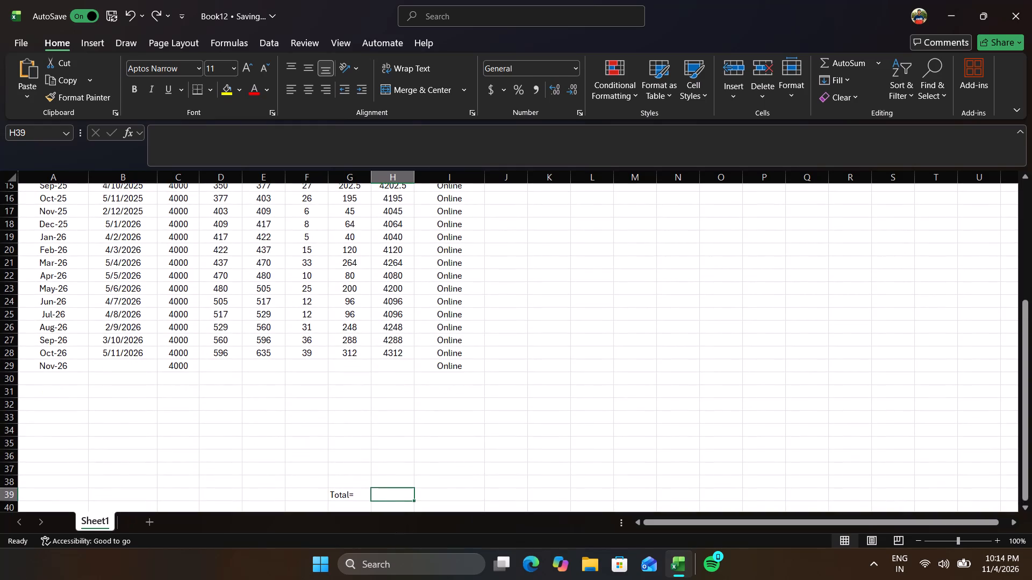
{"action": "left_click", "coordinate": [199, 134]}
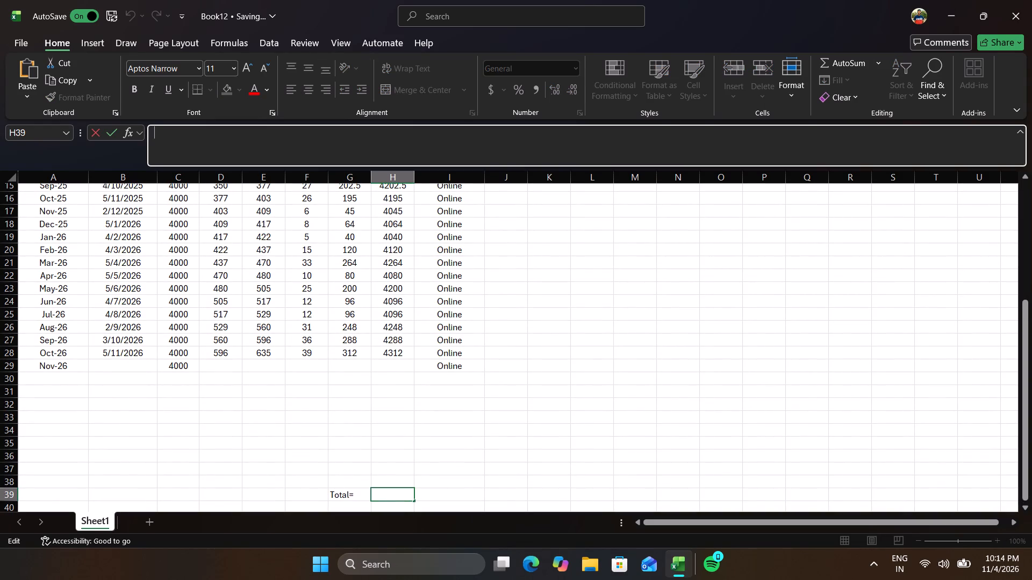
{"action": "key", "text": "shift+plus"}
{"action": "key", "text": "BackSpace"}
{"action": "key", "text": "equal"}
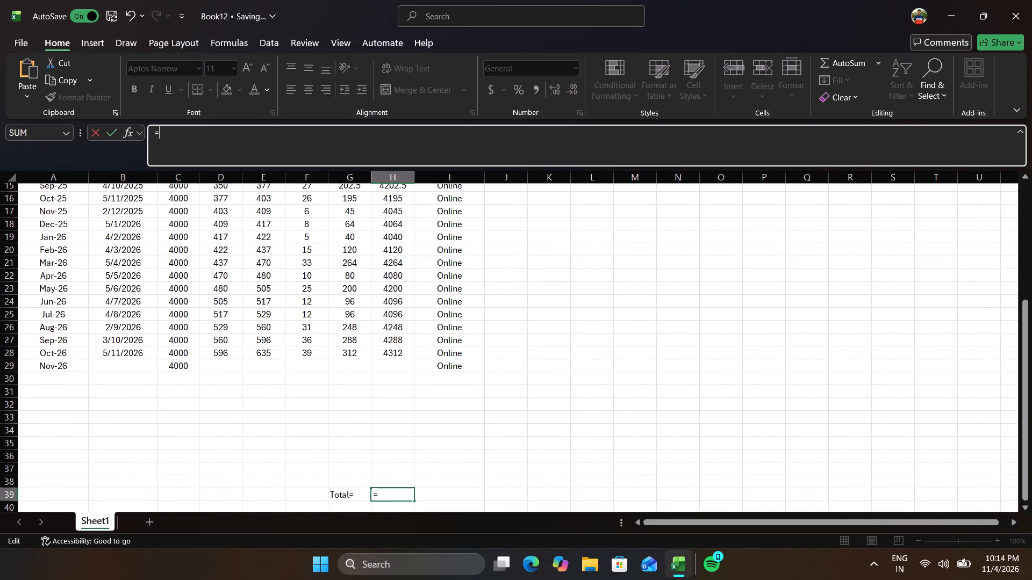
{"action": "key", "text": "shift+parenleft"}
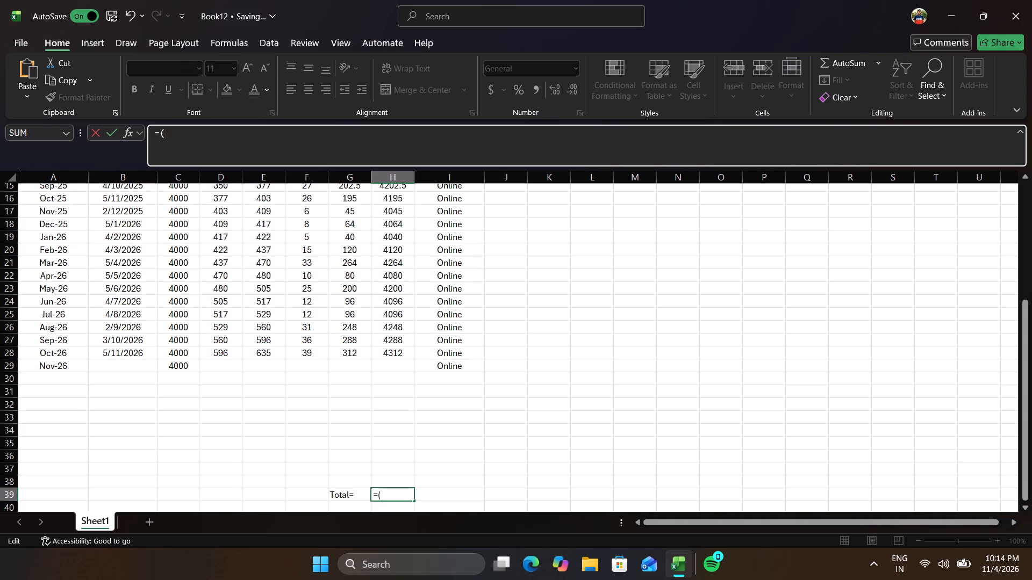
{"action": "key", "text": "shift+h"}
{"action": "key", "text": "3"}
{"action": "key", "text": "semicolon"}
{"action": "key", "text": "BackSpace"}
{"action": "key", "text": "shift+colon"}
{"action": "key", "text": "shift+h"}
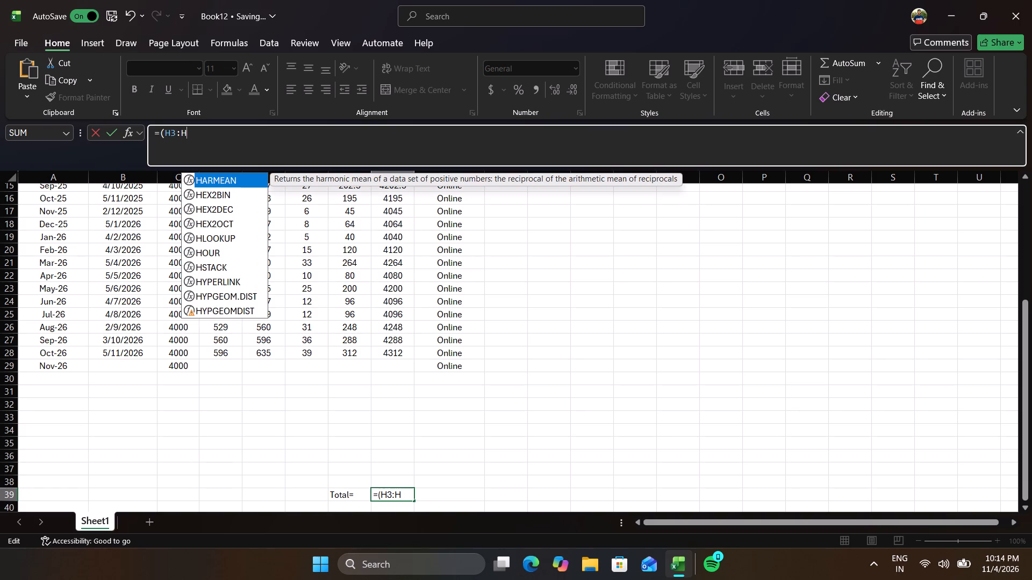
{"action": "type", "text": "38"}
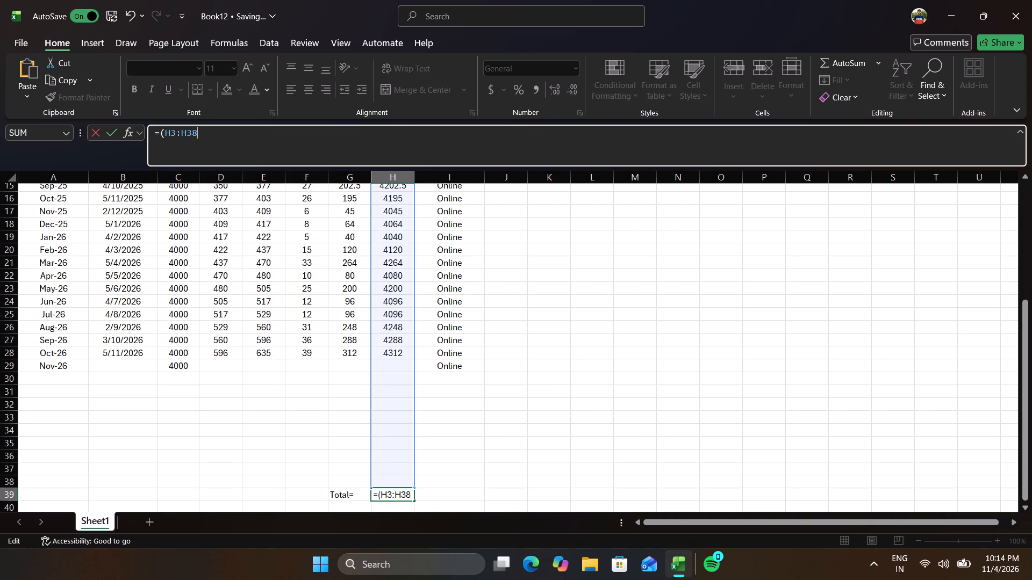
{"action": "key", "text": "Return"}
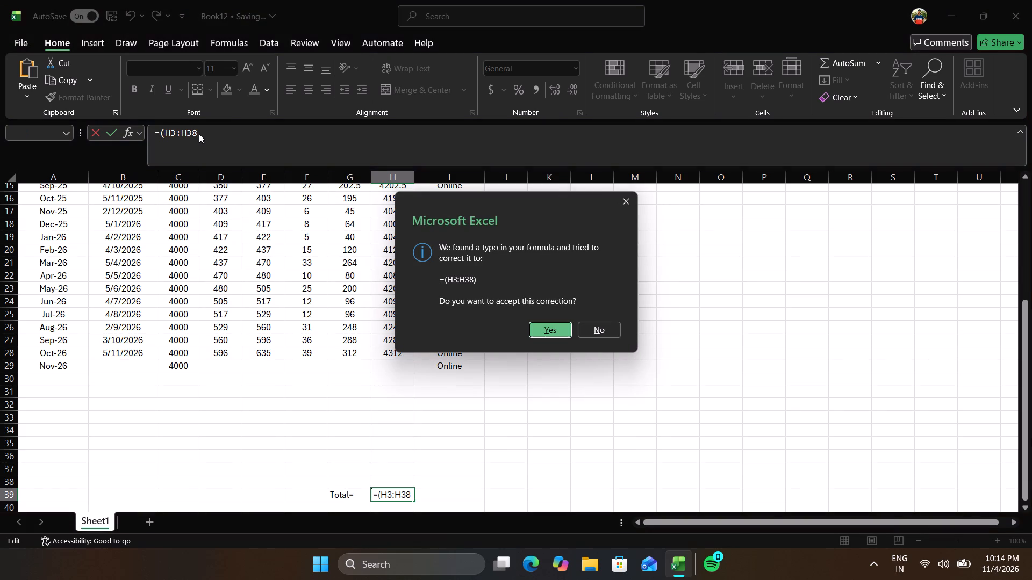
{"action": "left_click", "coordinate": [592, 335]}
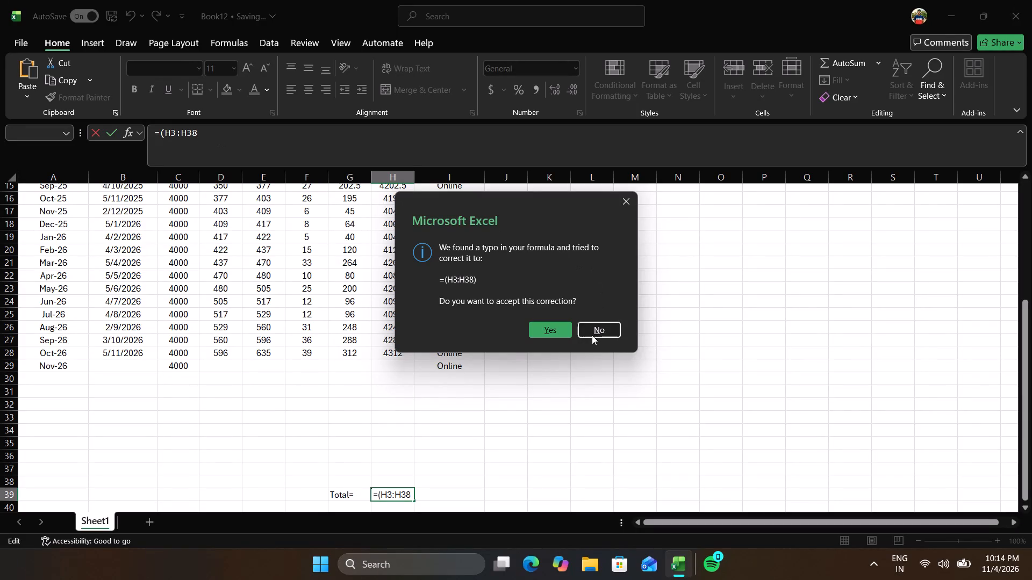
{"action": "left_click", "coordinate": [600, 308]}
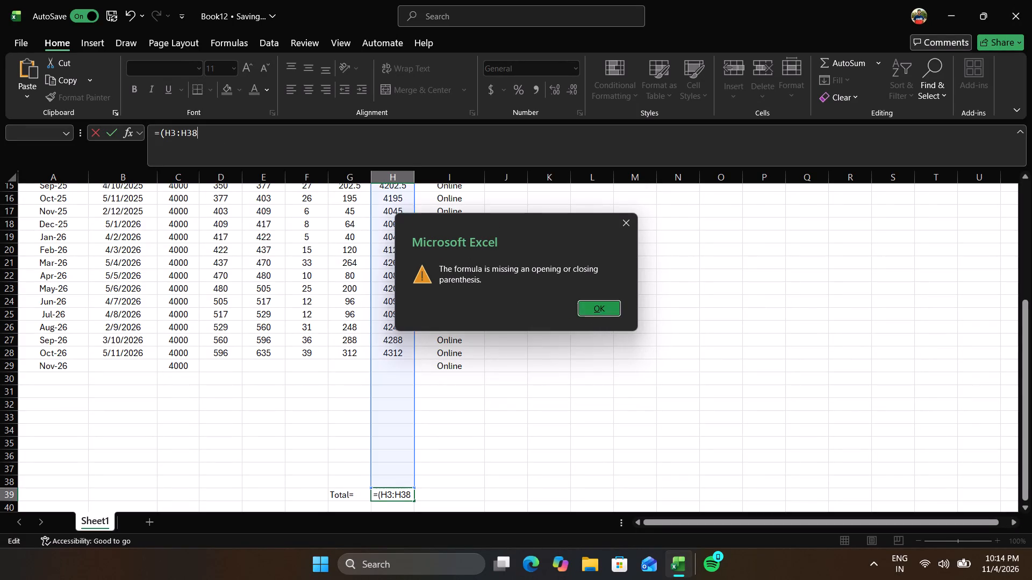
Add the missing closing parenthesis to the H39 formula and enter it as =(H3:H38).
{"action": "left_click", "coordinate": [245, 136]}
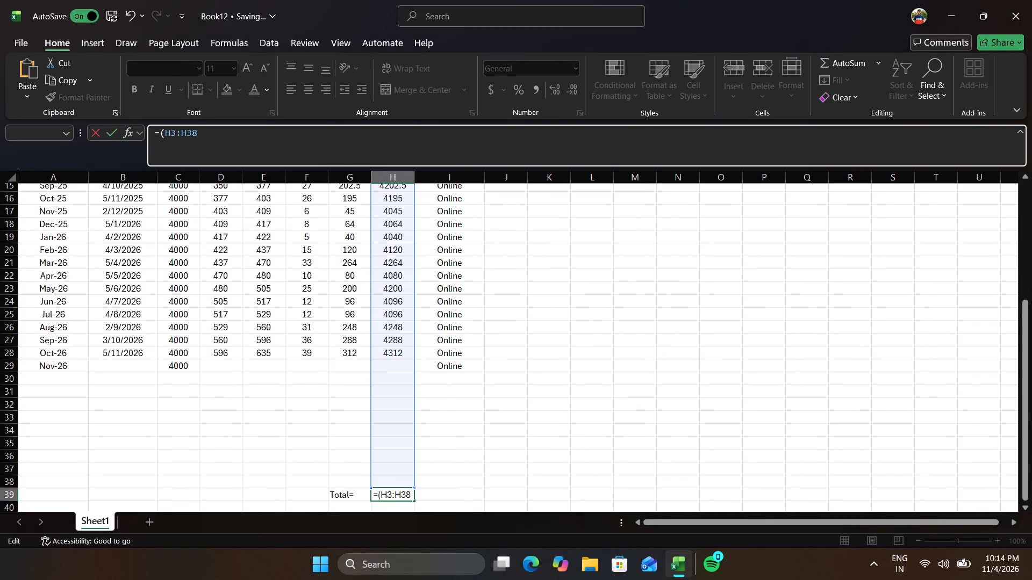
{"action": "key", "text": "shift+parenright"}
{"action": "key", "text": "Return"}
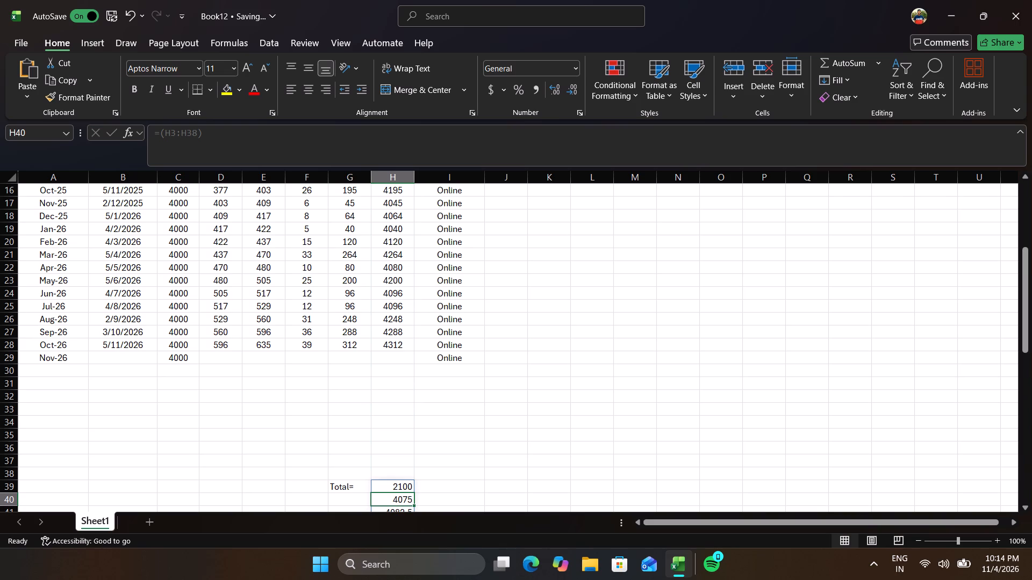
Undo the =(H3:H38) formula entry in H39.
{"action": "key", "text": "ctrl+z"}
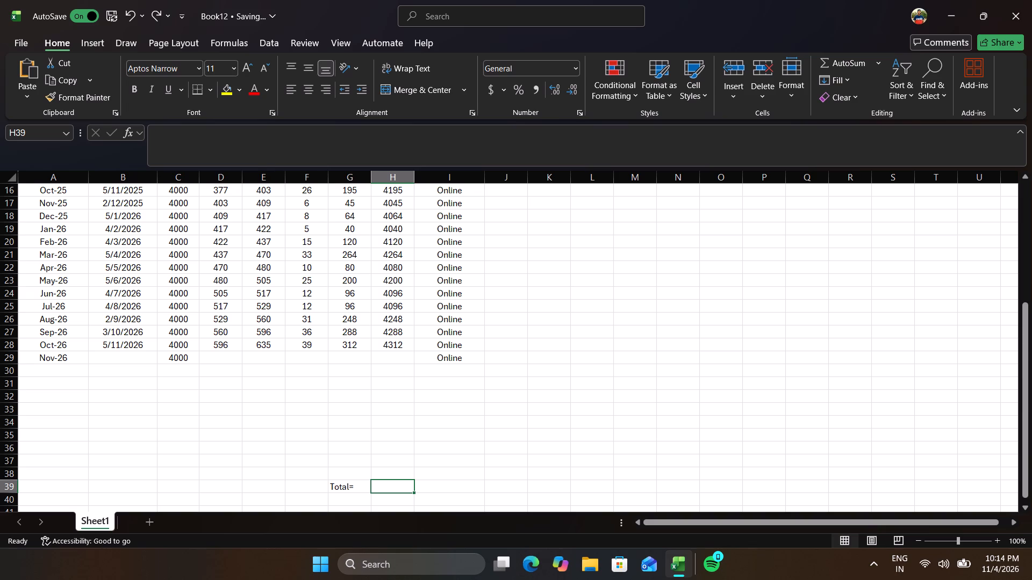
Enter the formula =SUM(H3:H38) in cell H39 to total the Total Paid column.
{"action": "scroll", "coordinate": [180, 211], "scroll_direction": "left", "scroll_amount": 1}
{"action": "left_click", "coordinate": [170, 136]}
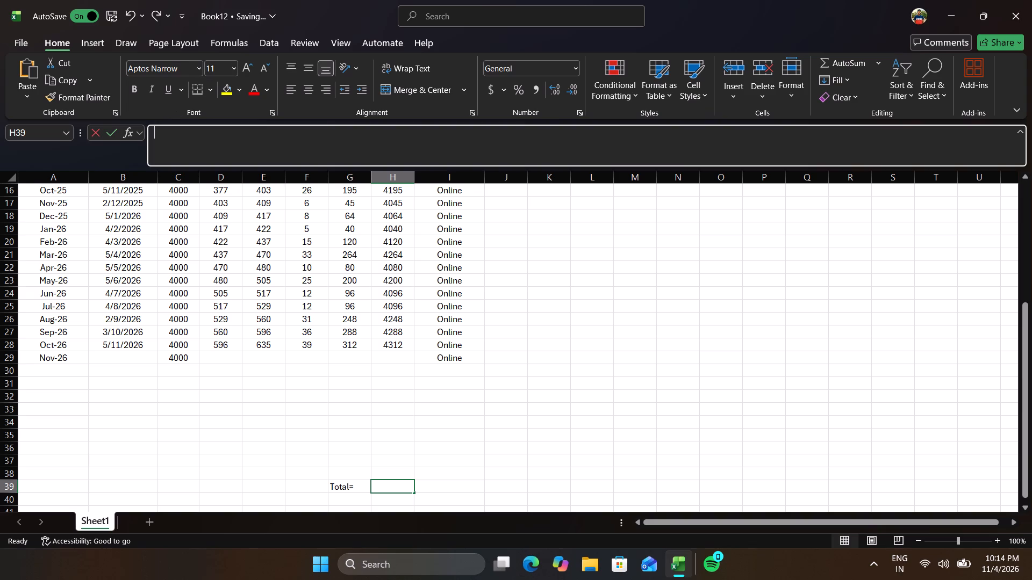
{"action": "key", "text": "equal"}
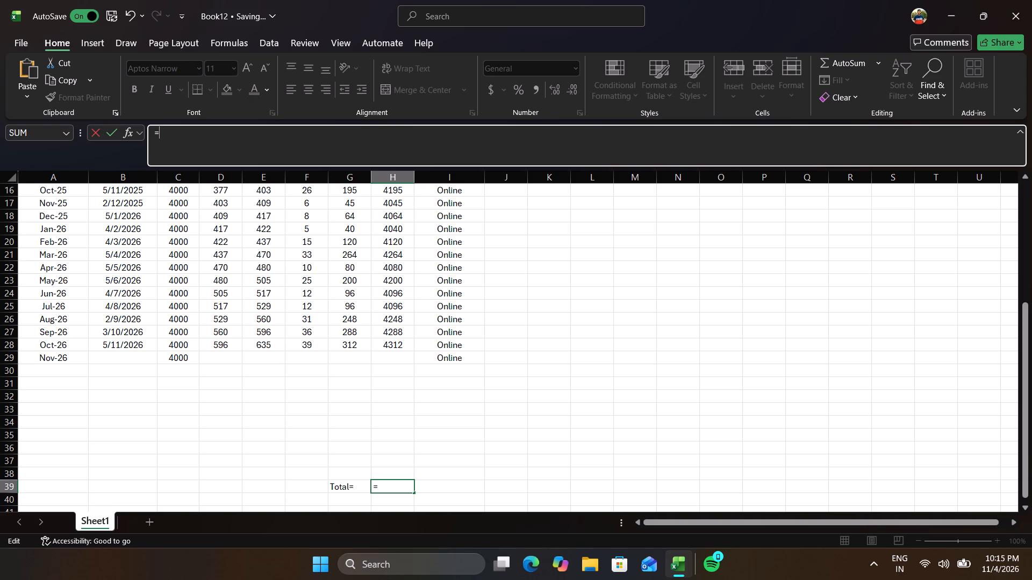
{"action": "key", "text": "shift+s"}
{"action": "type", "text": "UM"}
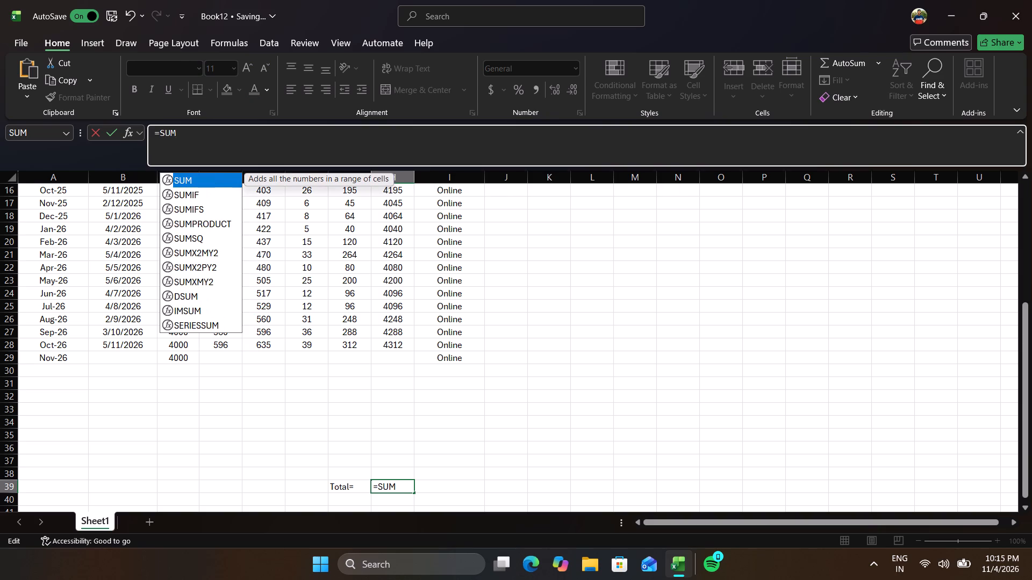
{"action": "key", "text": "shift+parenleft"}
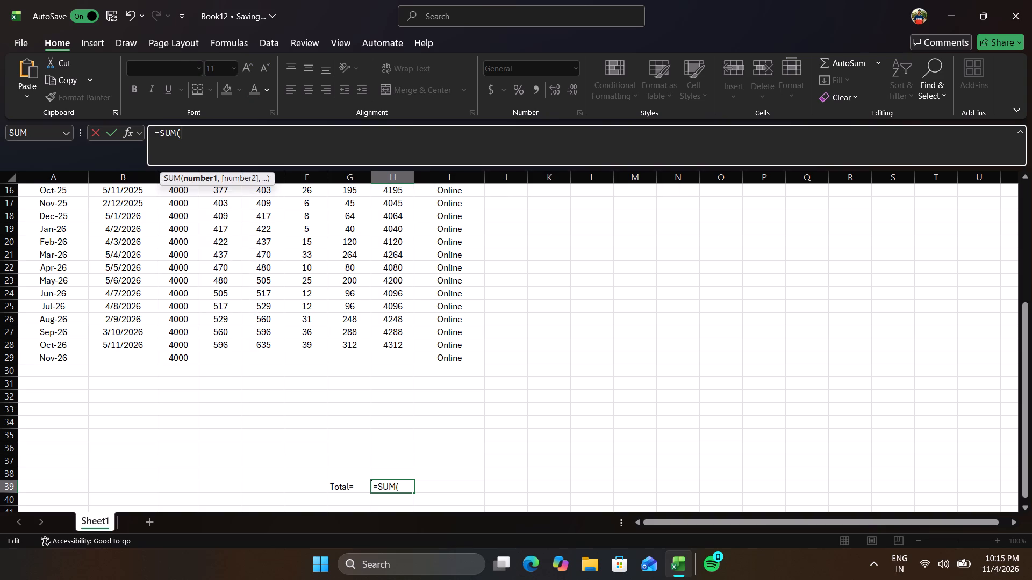
{"action": "key", "text": "shift+h"}
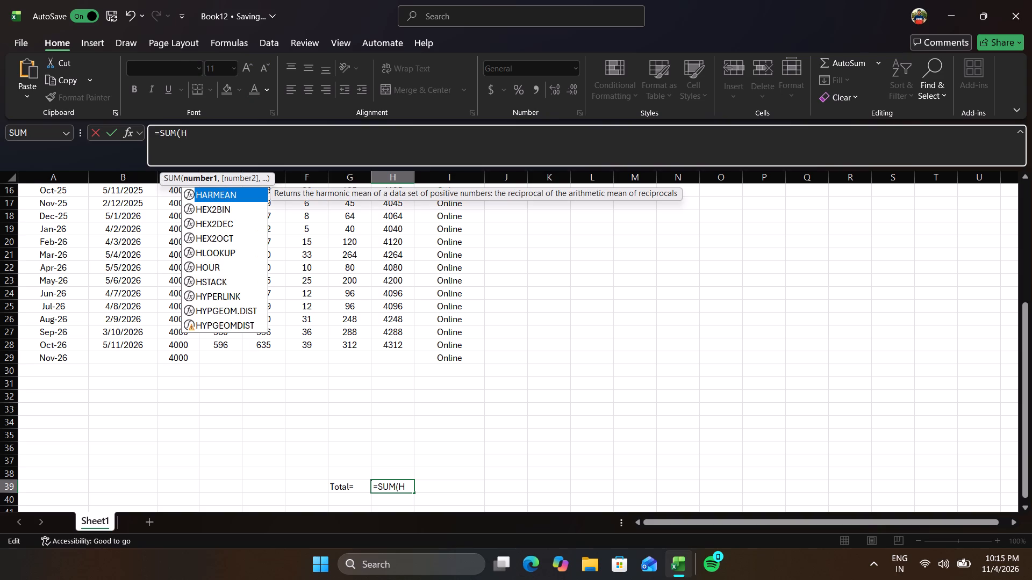
{"action": "key", "text": "3"}
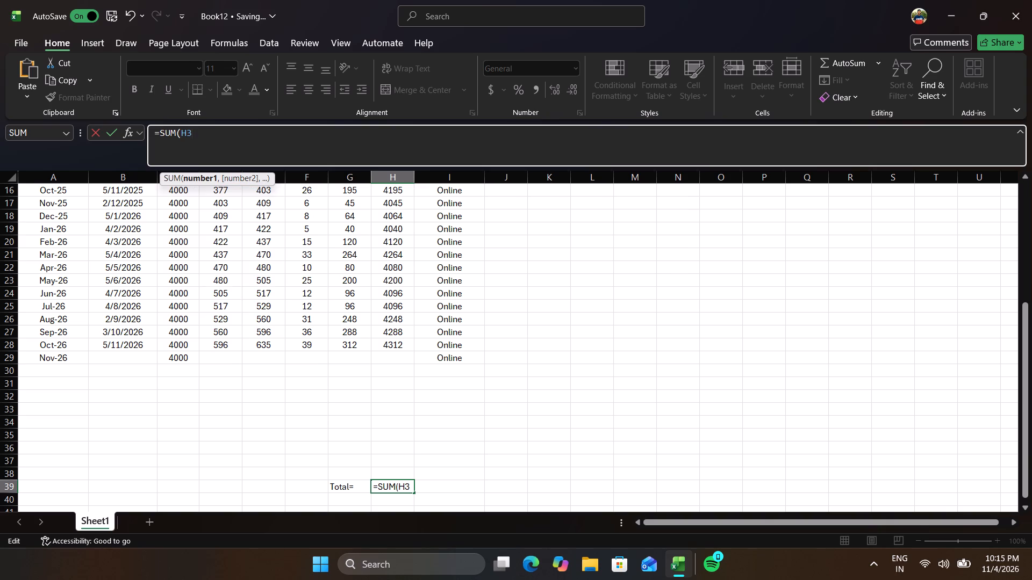
{"action": "key", "text": "shift+colon"}
{"action": "key", "text": "shift+h"}
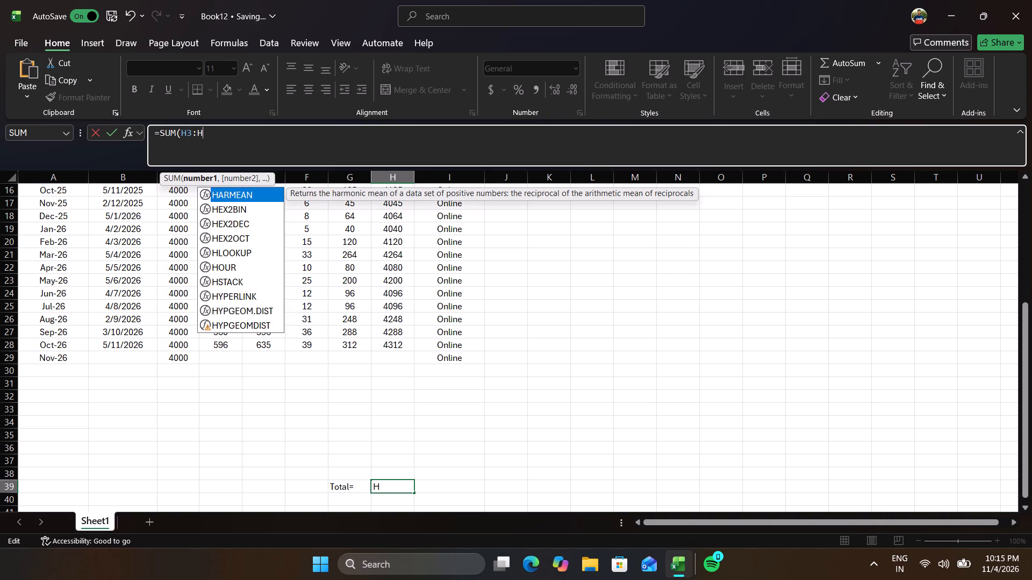
{"action": "type", "text": "38"}
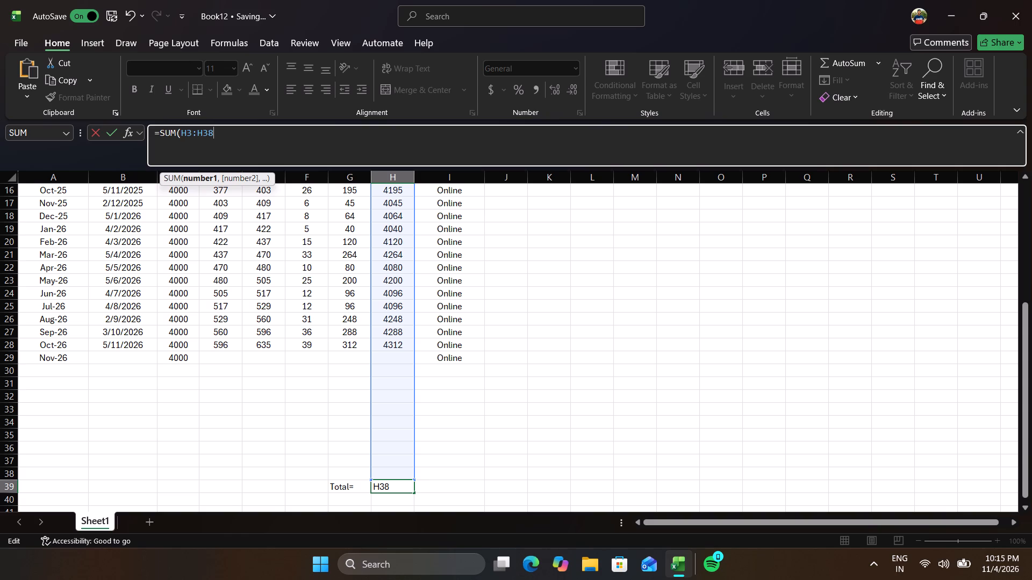
{"action": "key", "text": "shift+parenright"}
{"action": "key", "text": "Return"}
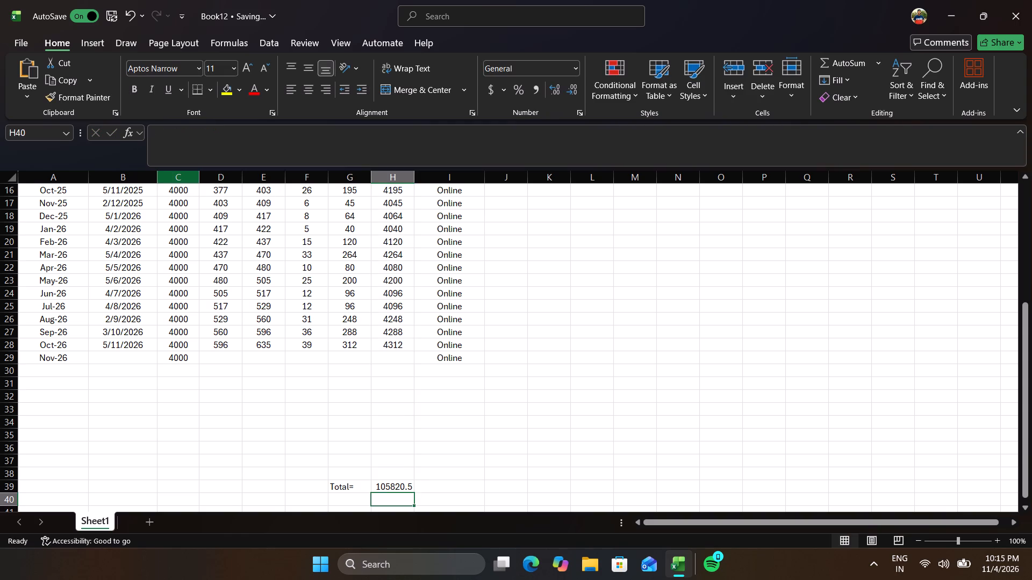
{"action": "left_click", "coordinate": [400, 488]}
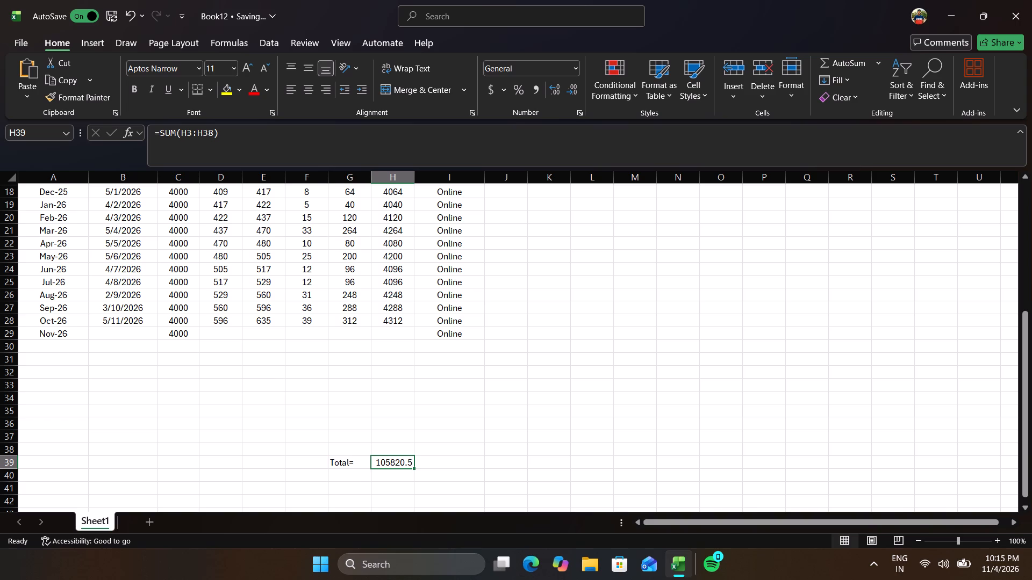
Replace the Total= label in cell G39 with the formula =SUM(G3:G38).
{"action": "left_click", "coordinate": [348, 467]}
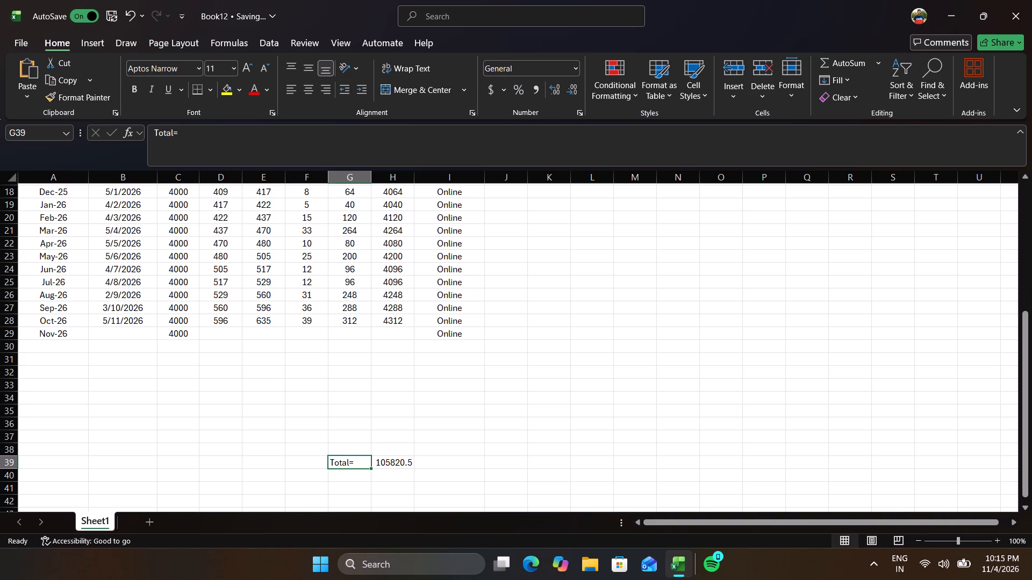
{"action": "key", "text": "BackSpace"}
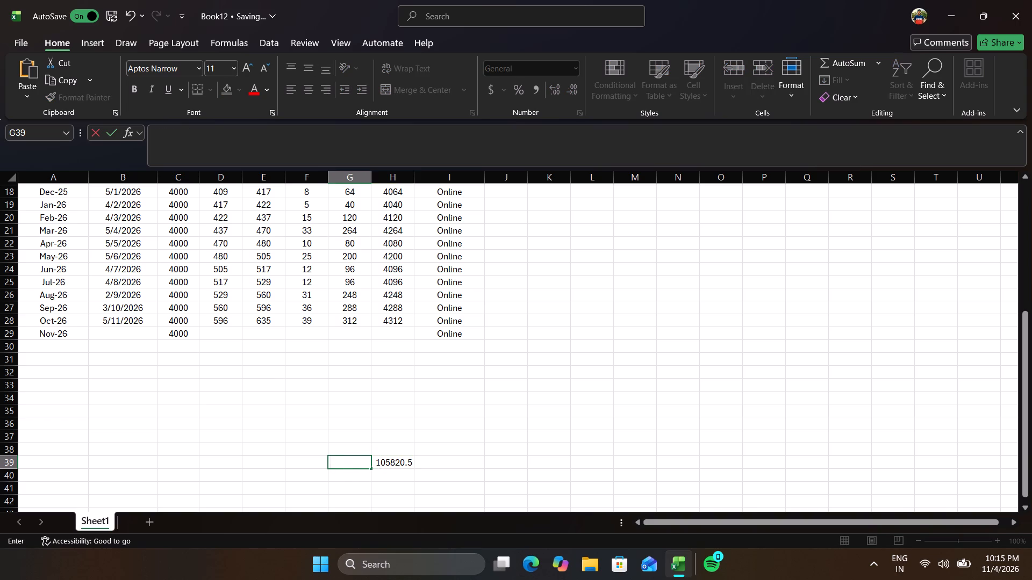
{"action": "key", "text": "equal"}
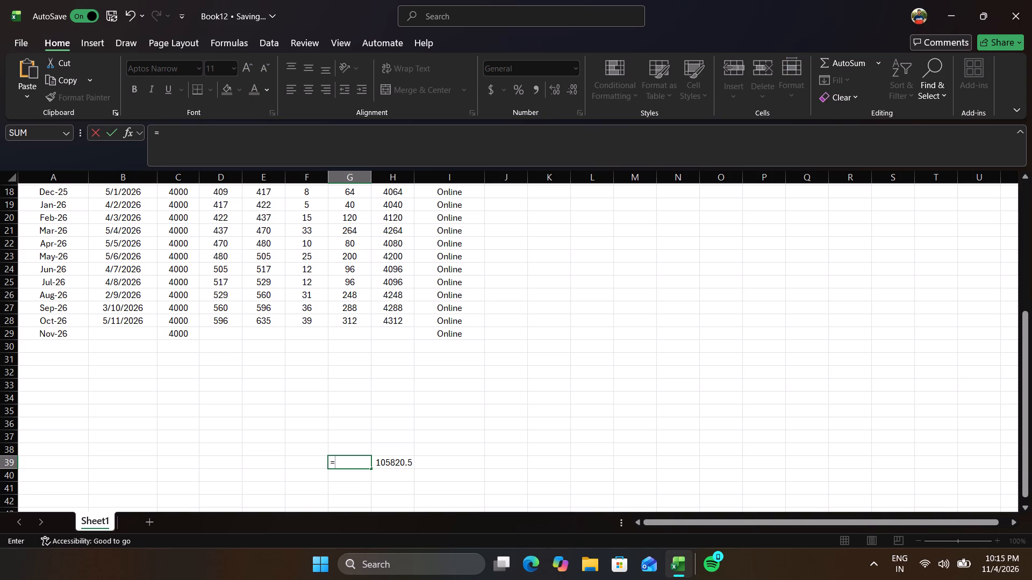
{"action": "type", "text": "SUM"}
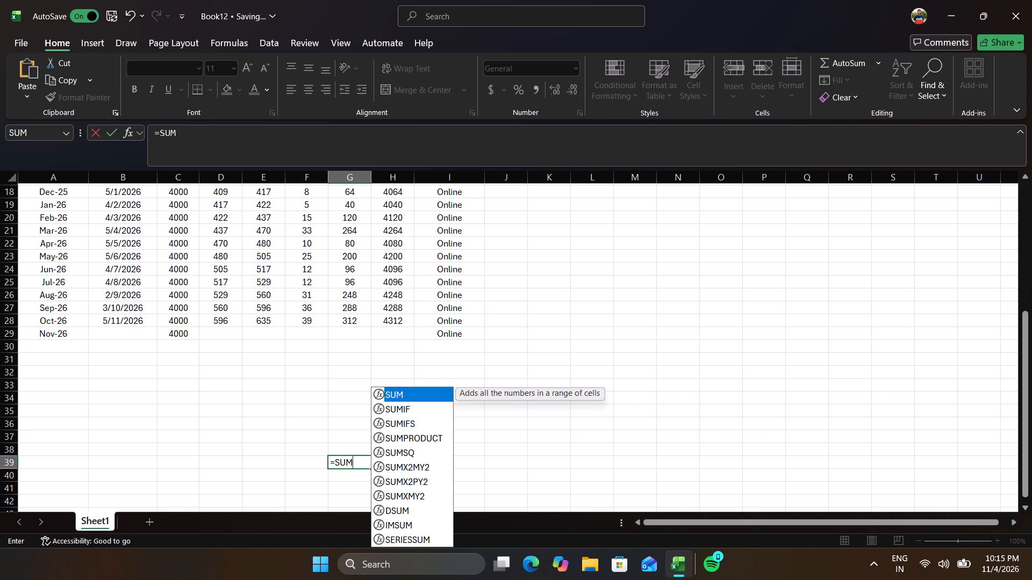
{"action": "key", "text": "shift+parenleft"}
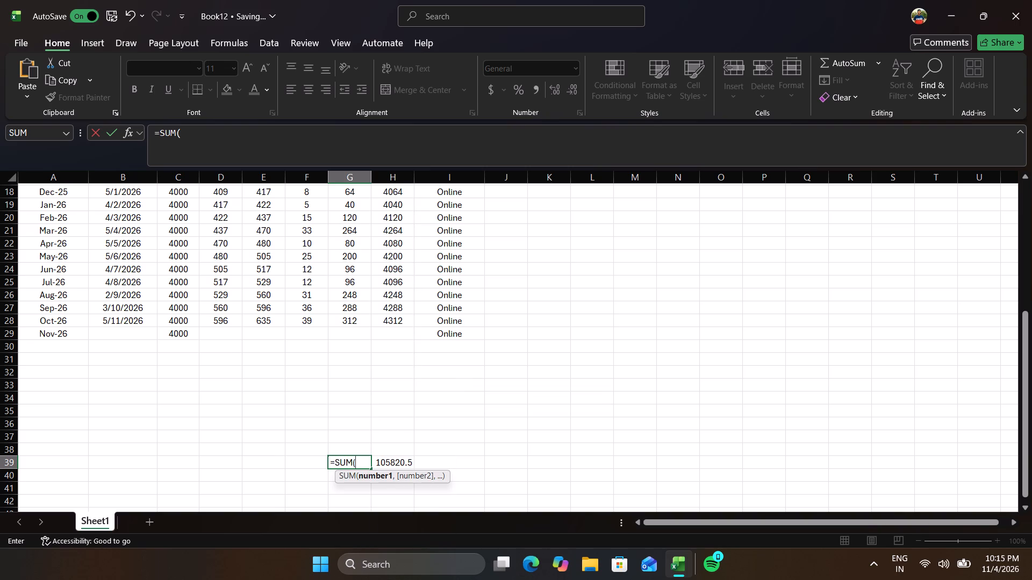
{"action": "key", "text": "g"}
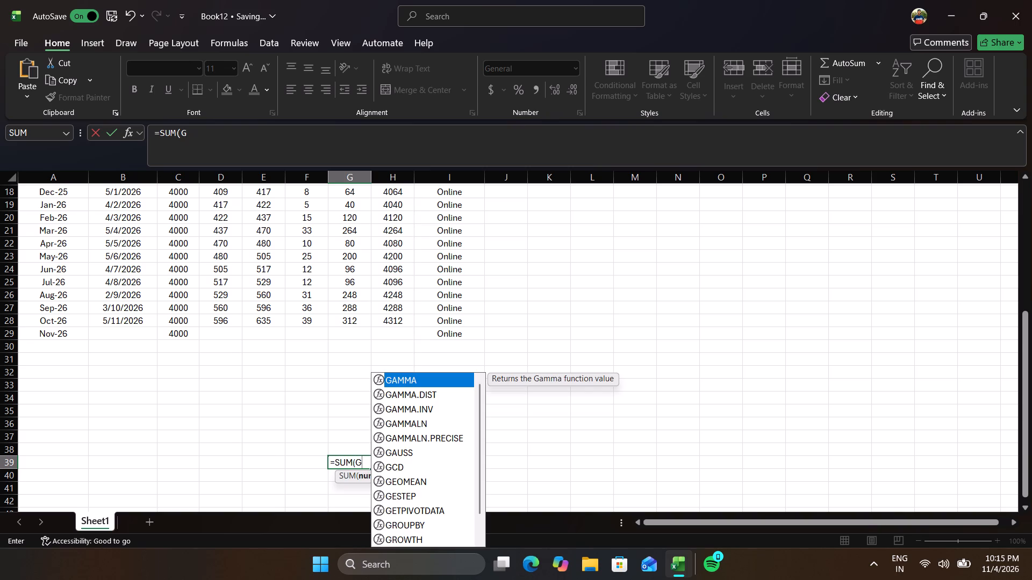
{"action": "type", "text": "3+"}
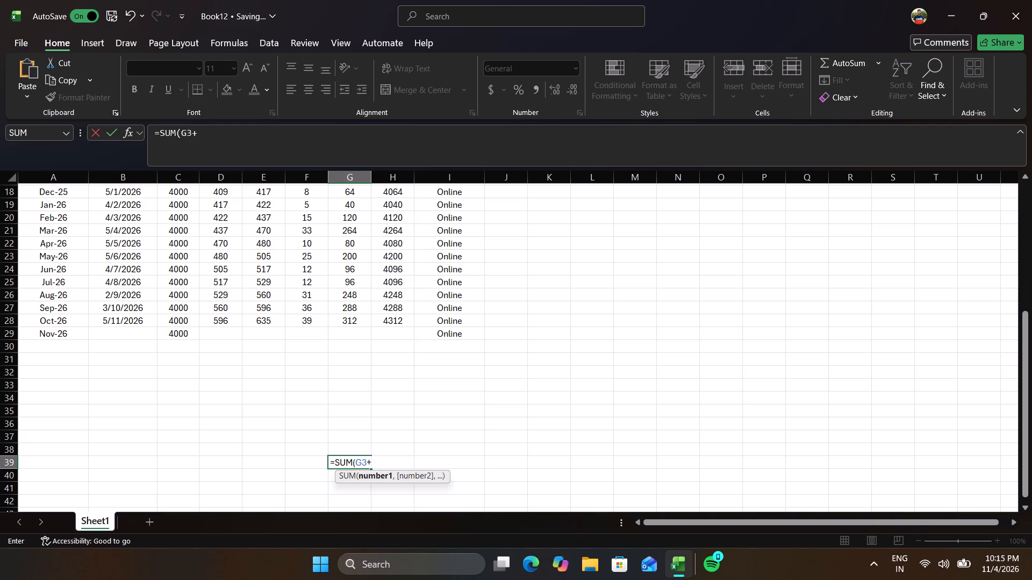
{"action": "key", "text": "BackSpace"}
{"action": "key", "text": "semicolon"}
{"action": "key", "text": "BackSpace"}
{"action": "key", "text": "shift+colon"}
{"action": "key", "text": "g"}
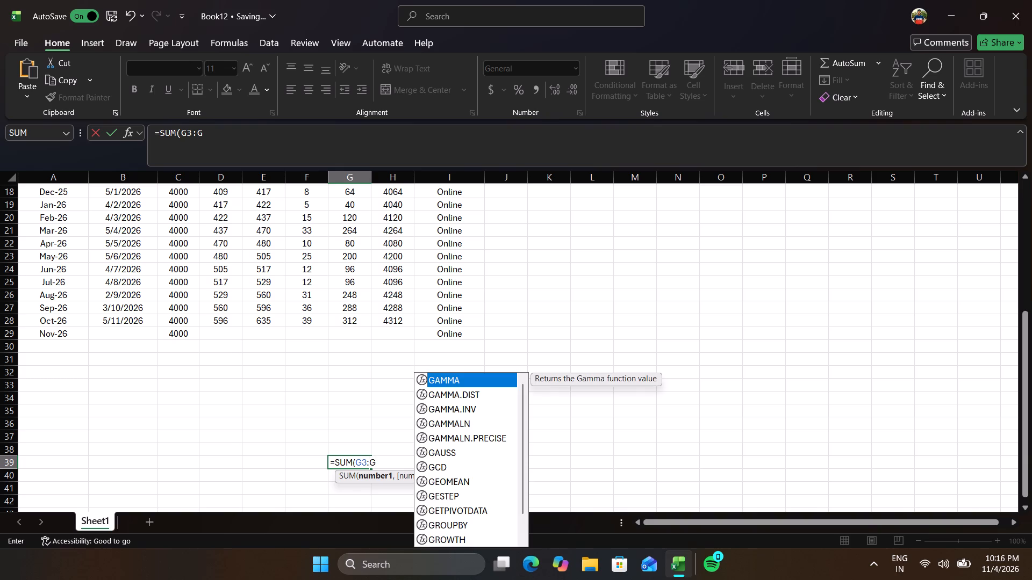
{"action": "key", "text": "3"}
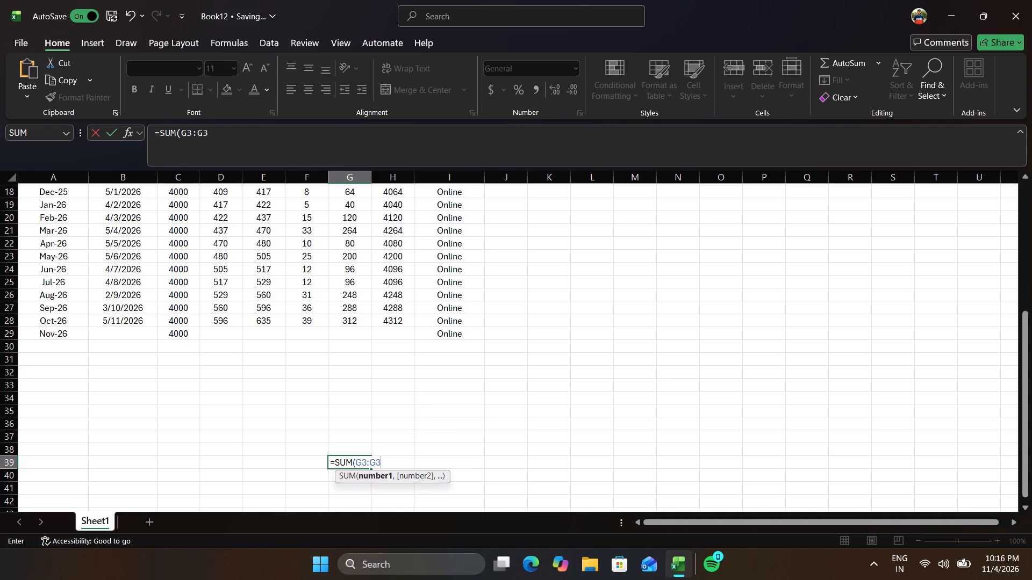
{"action": "key", "text": "8"}
{"action": "key", "text": "shift+parenright"}
{"action": "key", "text": "Return"}
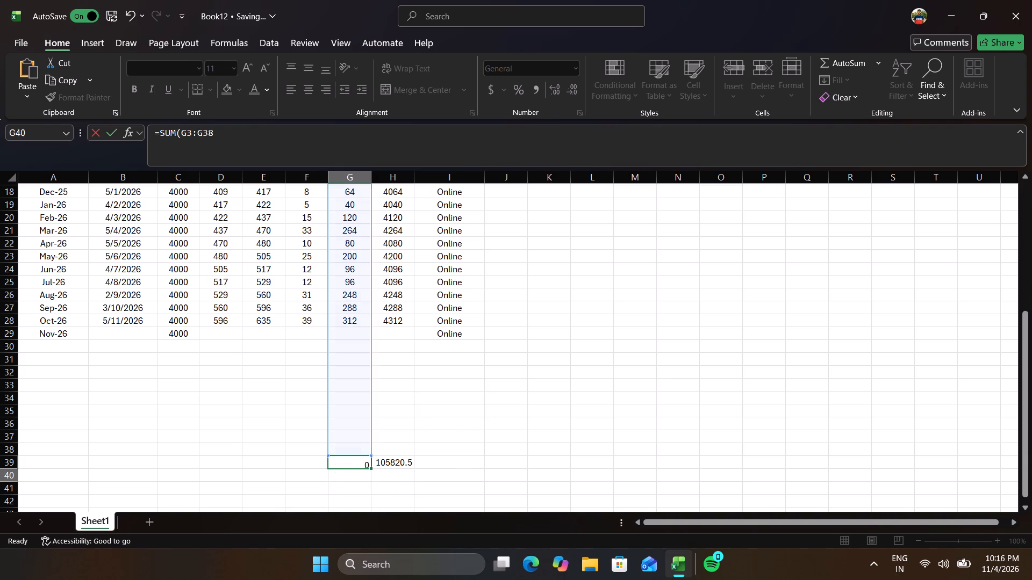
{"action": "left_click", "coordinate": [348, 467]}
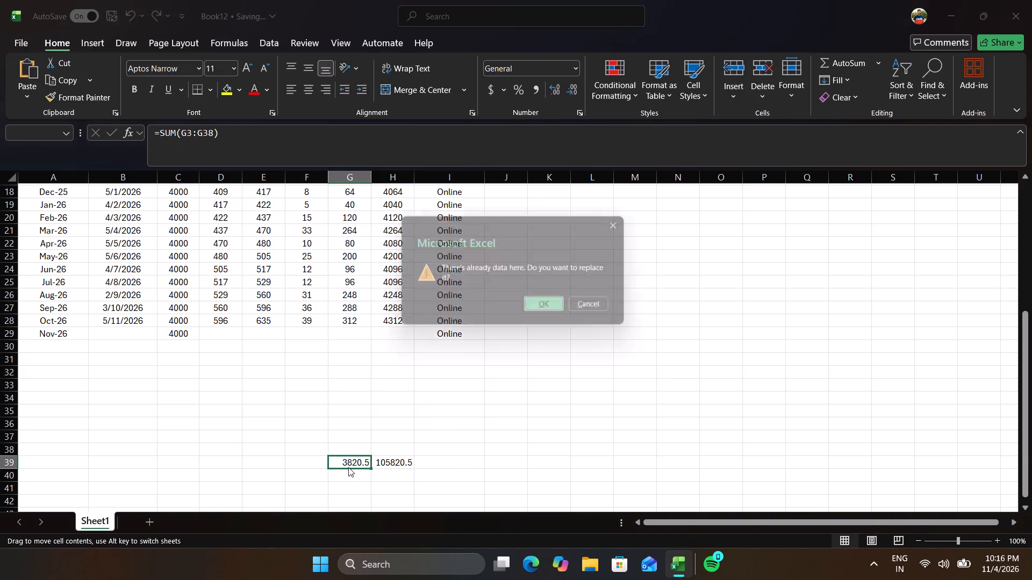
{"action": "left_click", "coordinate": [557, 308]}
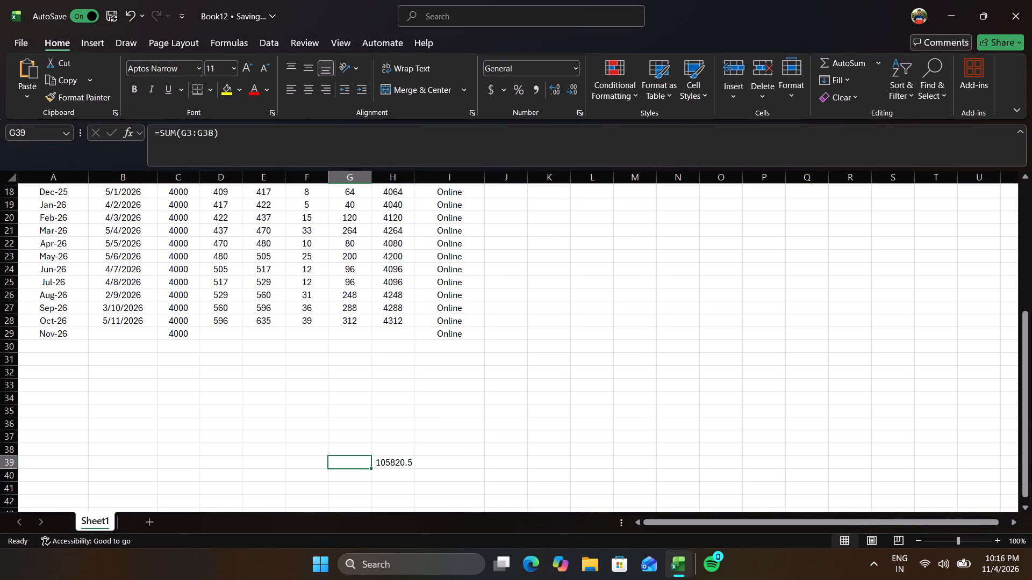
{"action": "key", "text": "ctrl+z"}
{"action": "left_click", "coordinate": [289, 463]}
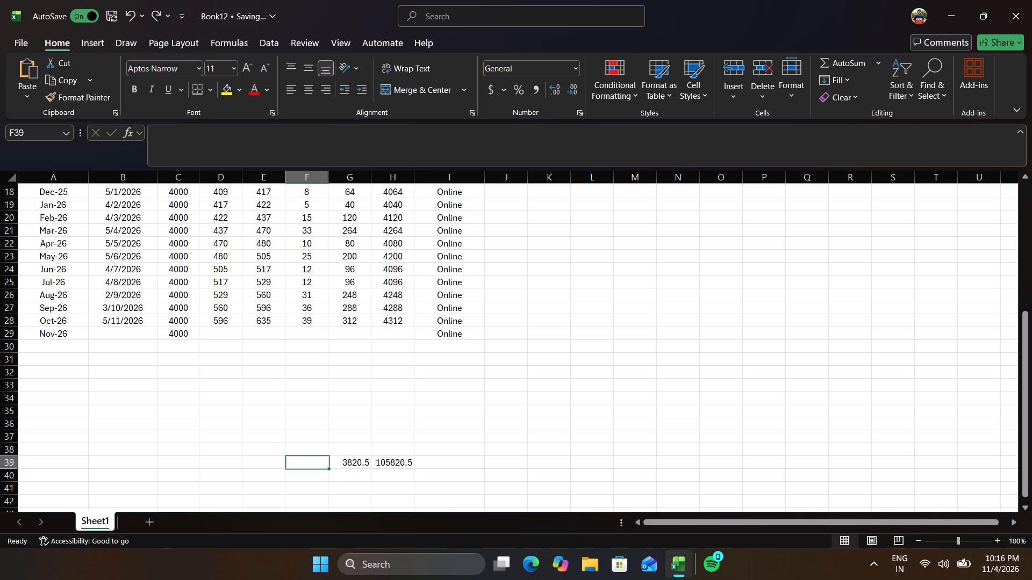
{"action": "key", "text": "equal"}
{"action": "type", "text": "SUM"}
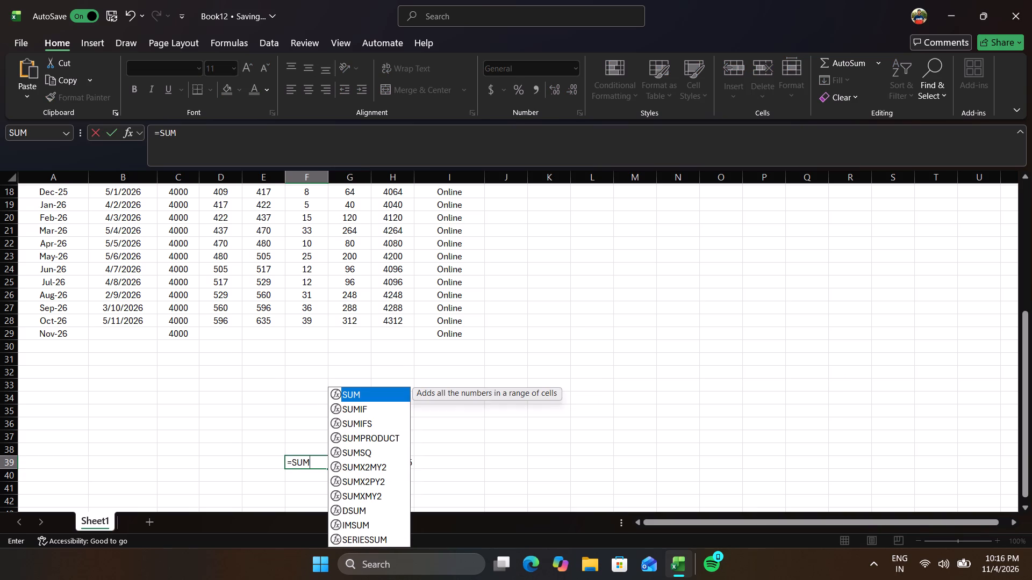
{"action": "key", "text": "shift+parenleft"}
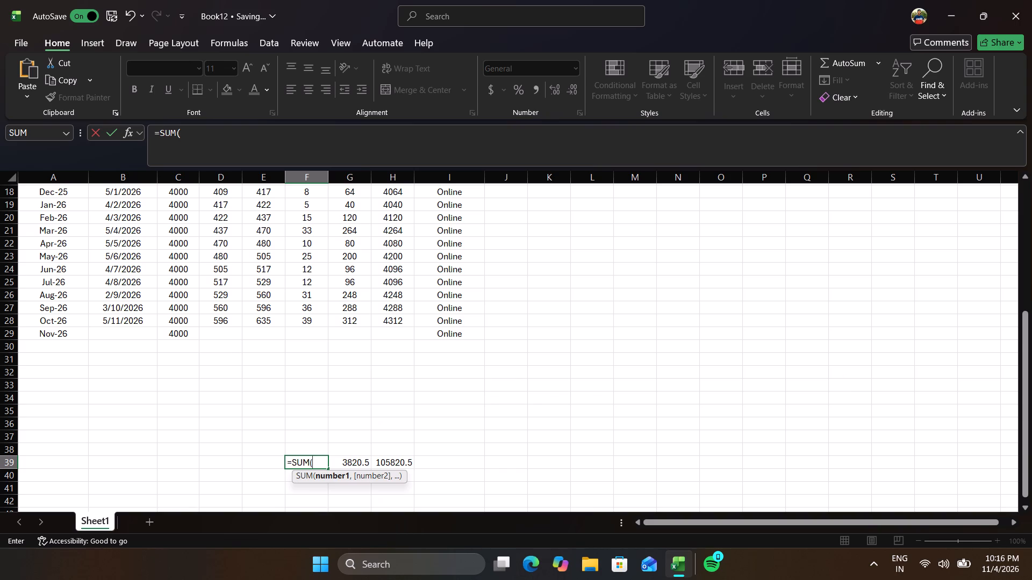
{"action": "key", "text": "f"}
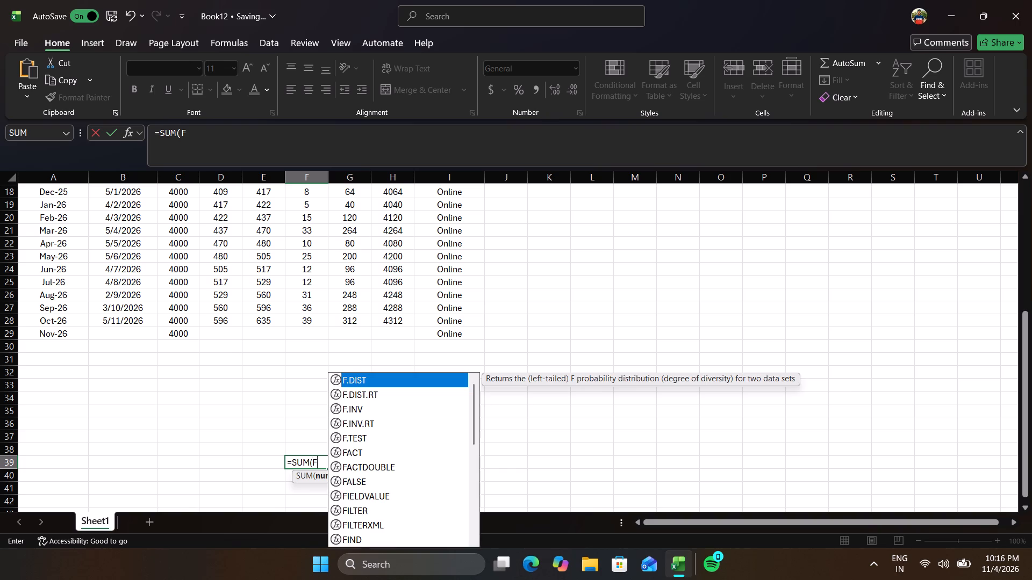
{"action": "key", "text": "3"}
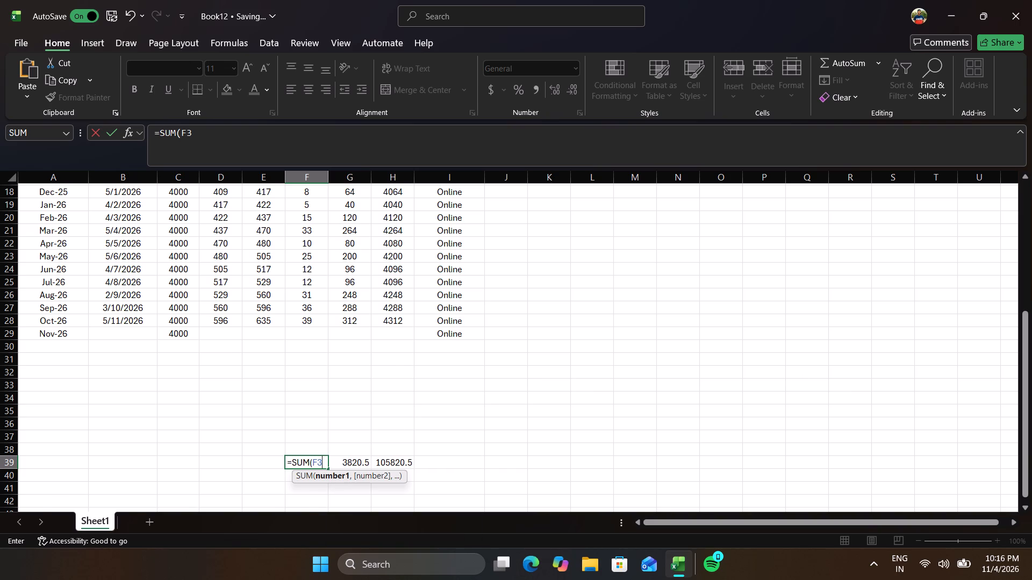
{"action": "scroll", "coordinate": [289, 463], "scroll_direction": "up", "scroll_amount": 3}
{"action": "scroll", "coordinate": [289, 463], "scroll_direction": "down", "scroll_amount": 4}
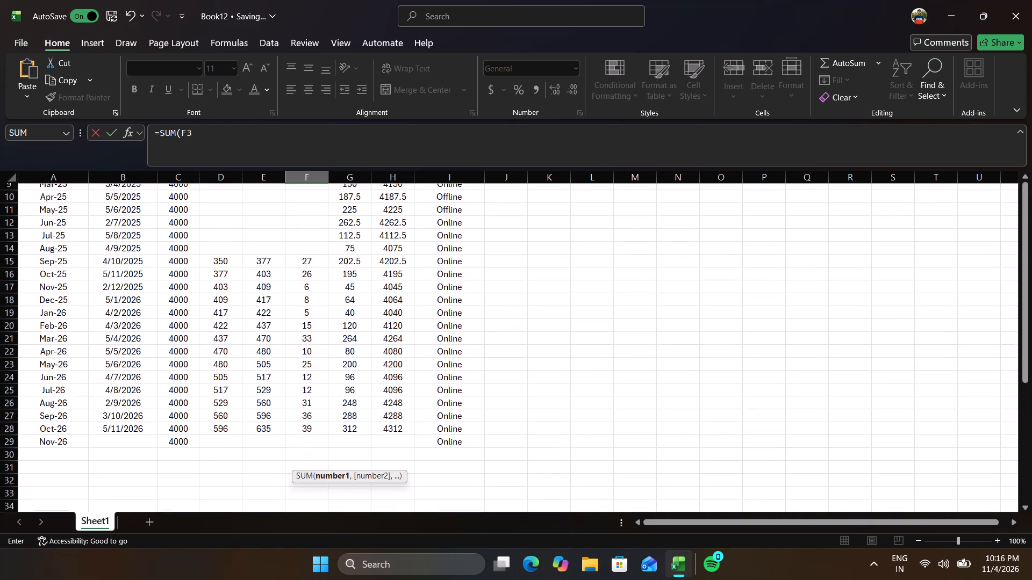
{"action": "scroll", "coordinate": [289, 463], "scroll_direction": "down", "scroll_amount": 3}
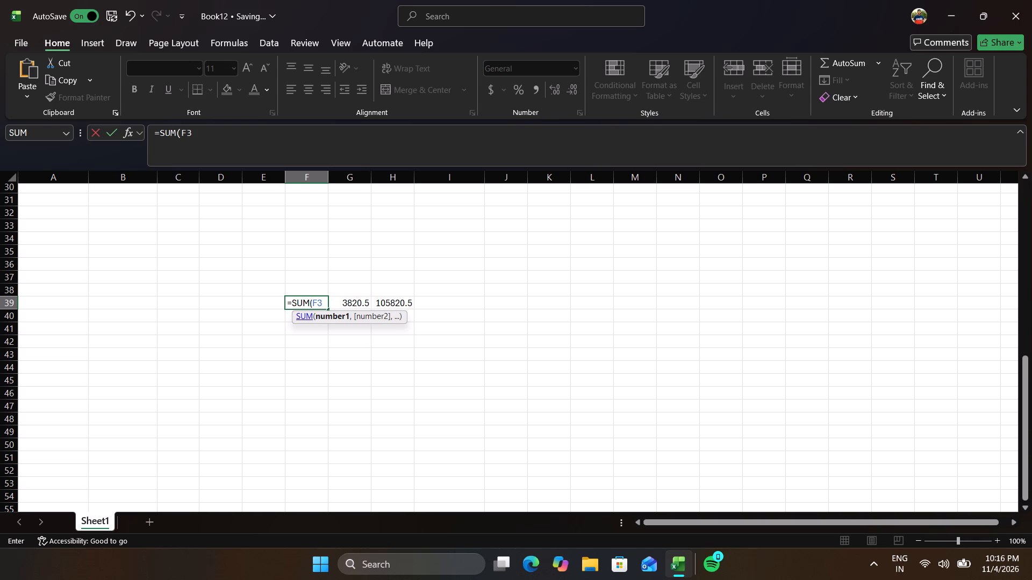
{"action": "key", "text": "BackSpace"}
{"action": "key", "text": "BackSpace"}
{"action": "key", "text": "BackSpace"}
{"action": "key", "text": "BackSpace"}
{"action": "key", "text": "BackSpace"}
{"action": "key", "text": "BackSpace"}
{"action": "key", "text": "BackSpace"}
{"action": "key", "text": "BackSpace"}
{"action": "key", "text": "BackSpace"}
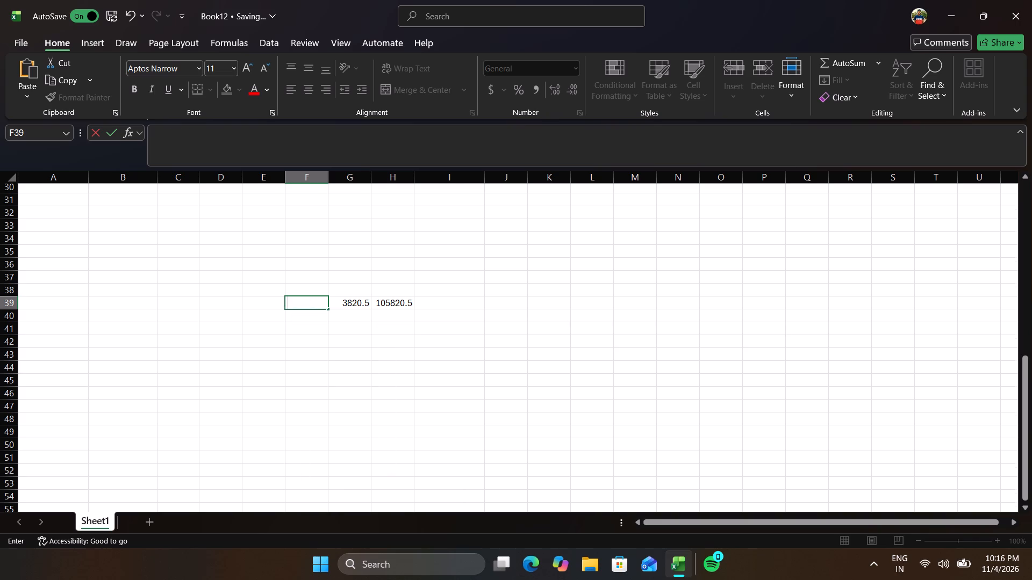
Enter the formula =SUM(C3:C38) in cell C39 to total the rent Amount column.
{"action": "scroll", "coordinate": [310, 271], "scroll_direction": "up", "scroll_amount": 1}
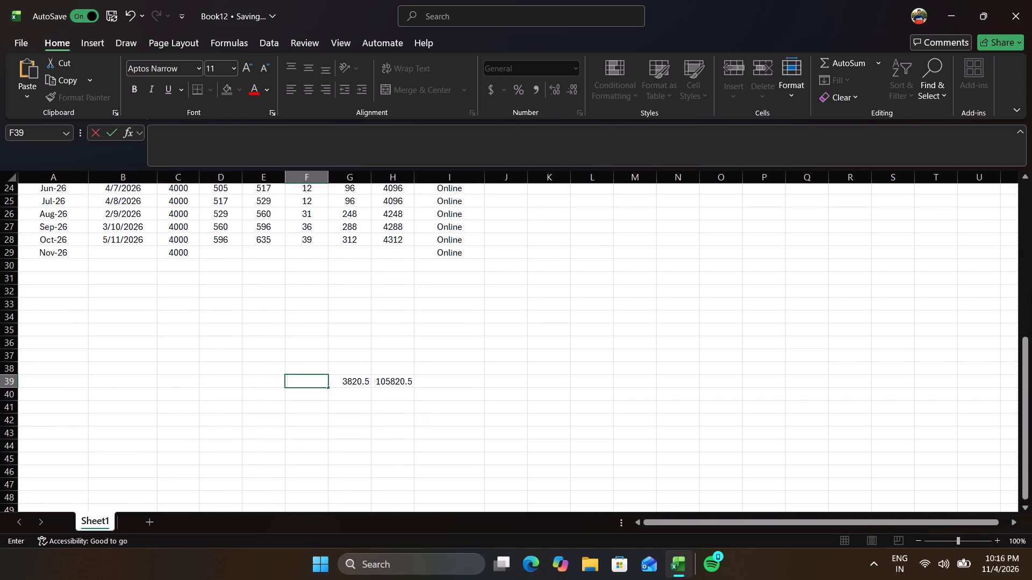
{"action": "left_click", "coordinate": [182, 386]}
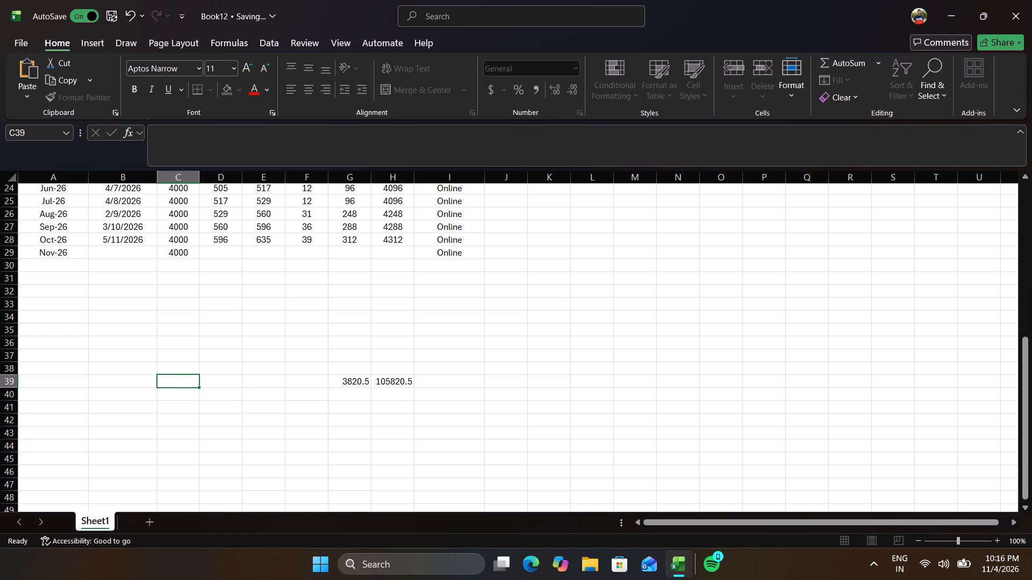
{"action": "key", "text": "equal"}
{"action": "type", "text": "SUM"}
{"action": "key", "text": "shift+parenleft"}
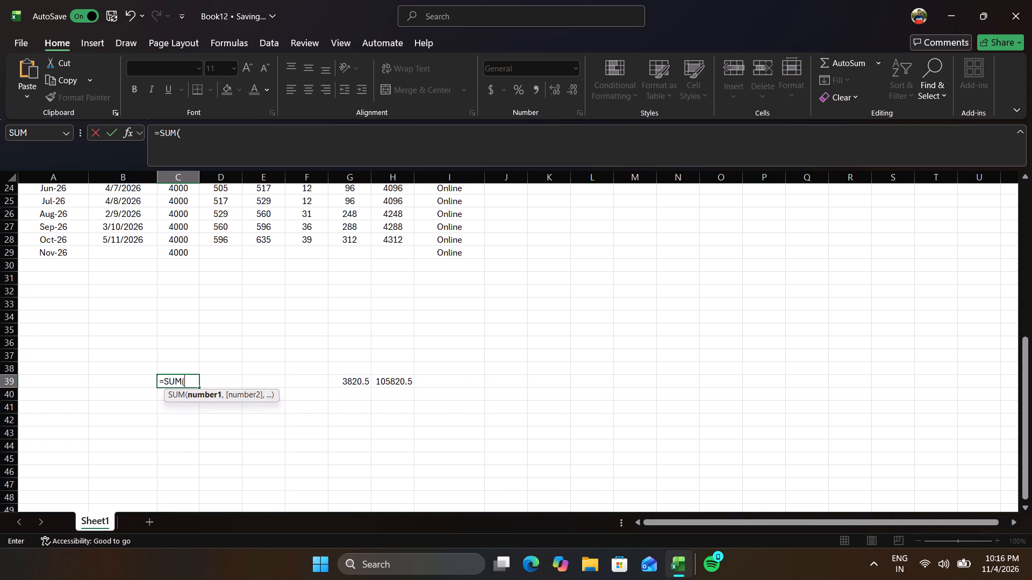
{"action": "type", "text": "C3"}
{"action": "key", "text": "semicolon"}
{"action": "key", "text": "BackSpace"}
{"action": "key", "text": "shift+colon"}
{"action": "key", "text": "c"}
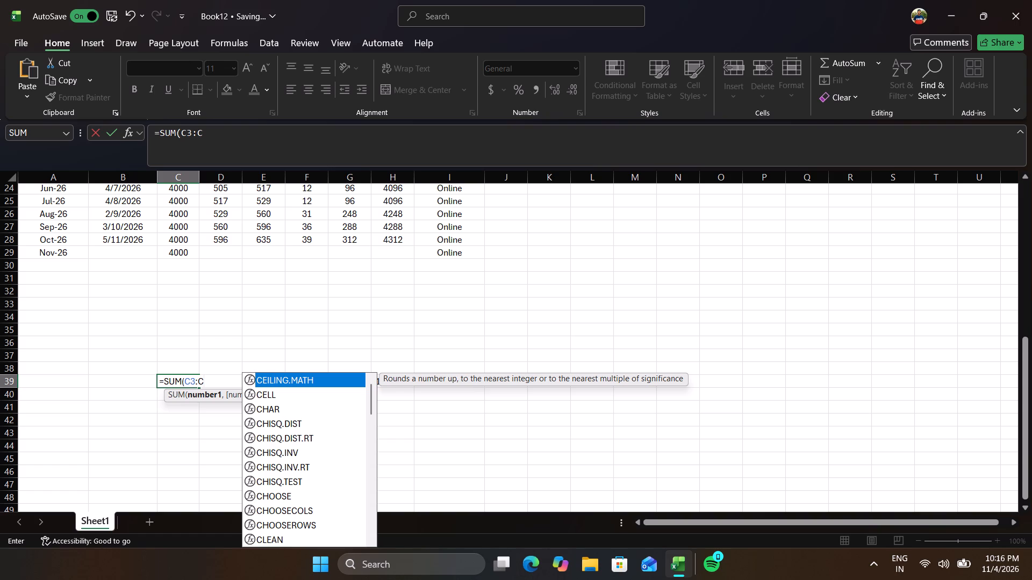
{"action": "type", "text": "38"}
{"action": "key", "text": "shift+parenright"}
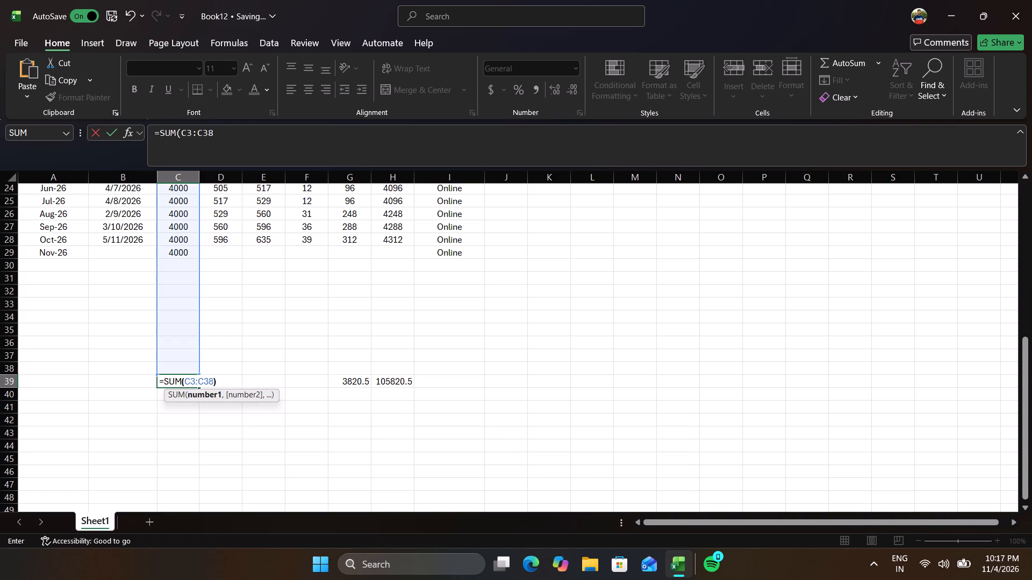
{"action": "key", "text": "Return"}
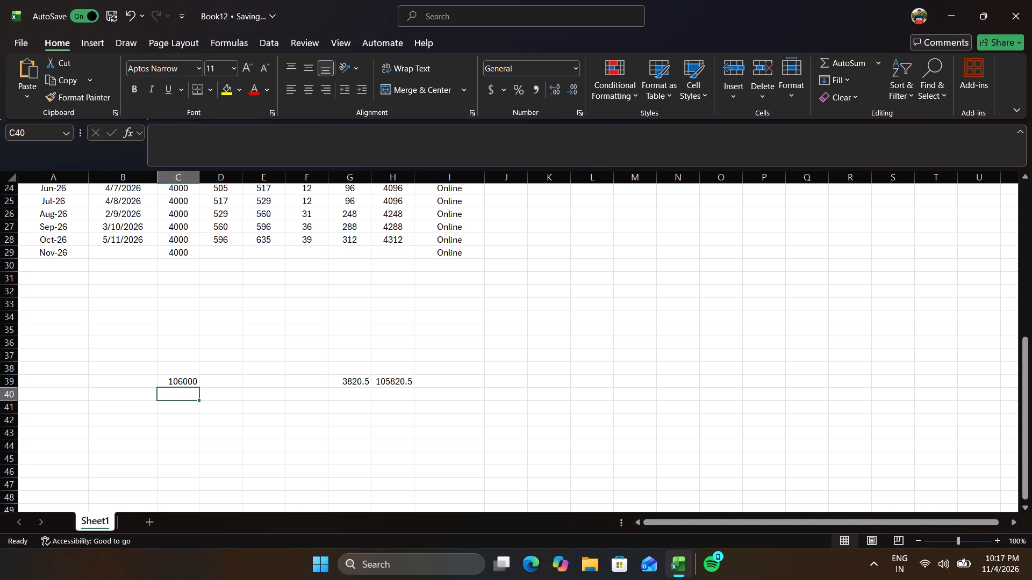
Check the formula in C39 and review the rent Amount entries from the first month down to row 39.
{"action": "left_click", "coordinate": [192, 383]}
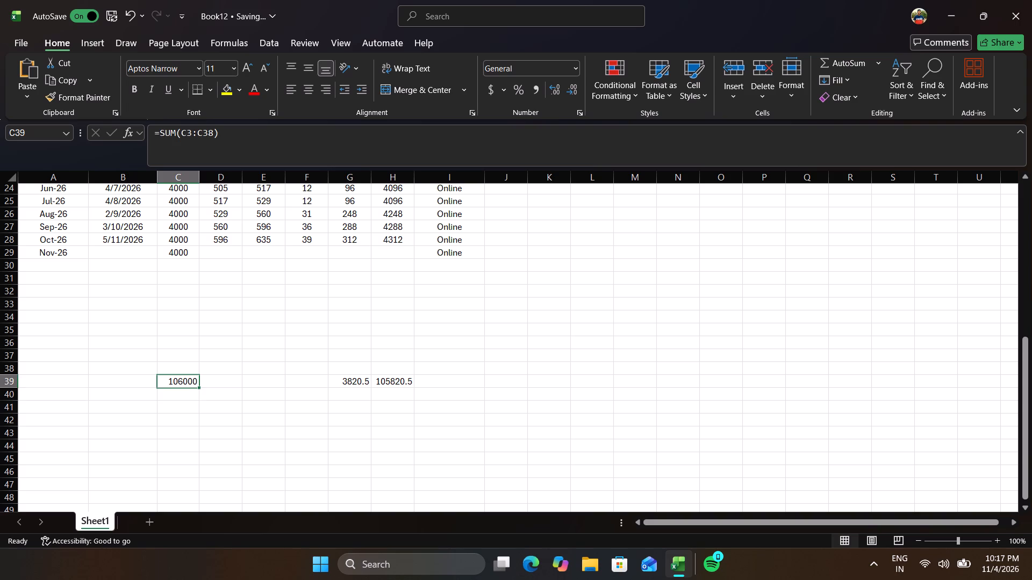
{"action": "left_click", "coordinate": [192, 383]}
{"action": "scroll", "coordinate": [192, 383], "scroll_direction": "up", "scroll_amount": 2}
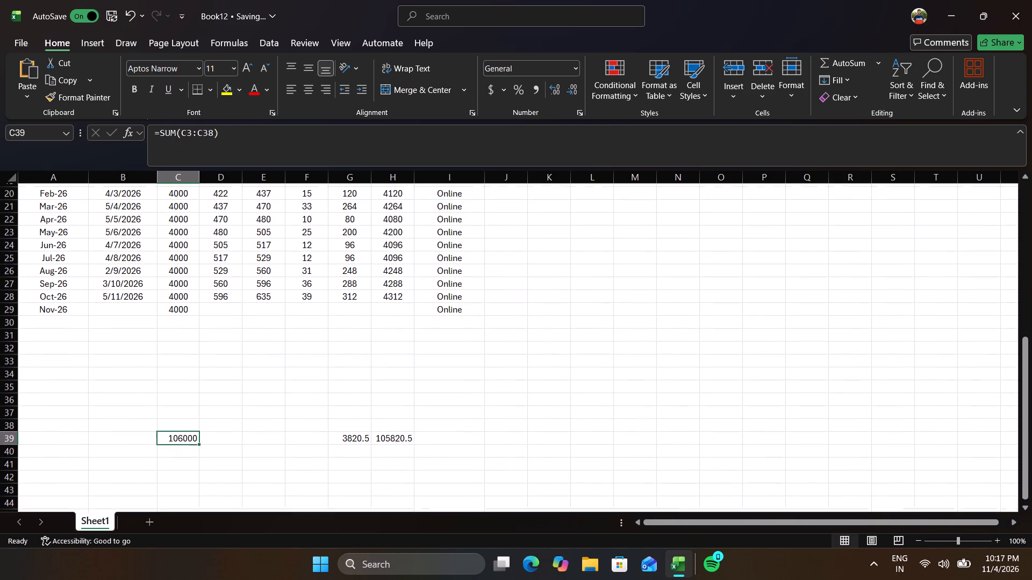
{"action": "scroll", "coordinate": [192, 383], "scroll_direction": "up", "scroll_amount": 3}
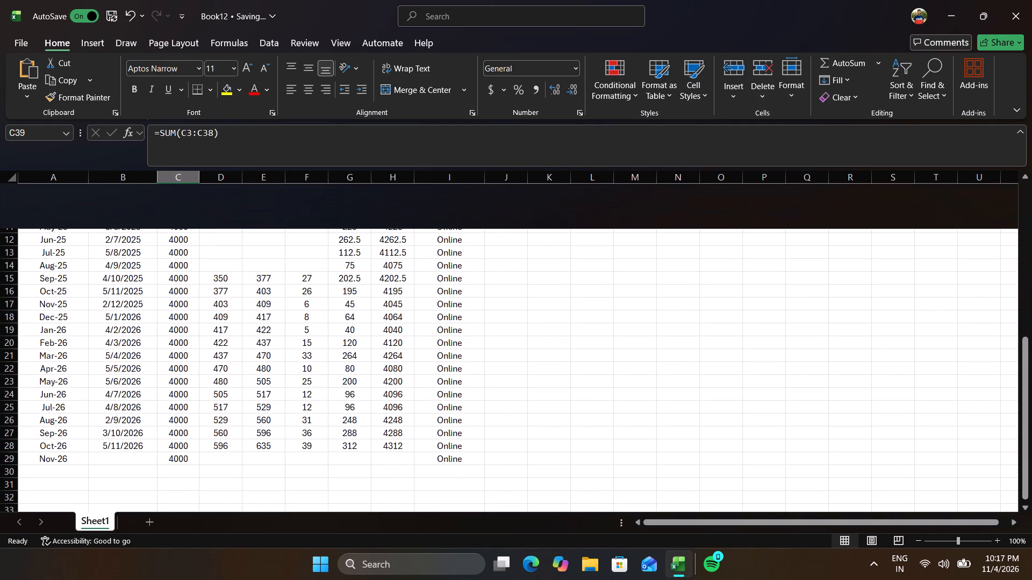
{"action": "scroll", "coordinate": [192, 383], "scroll_direction": "up", "scroll_amount": 3}
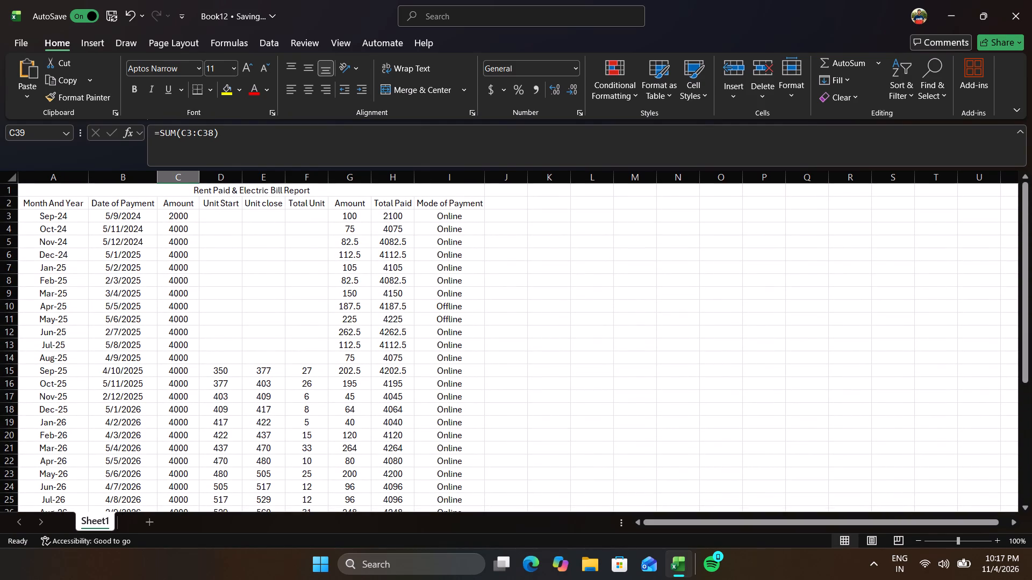
{"action": "scroll", "coordinate": [192, 383], "scroll_direction": "down", "scroll_amount": 4}
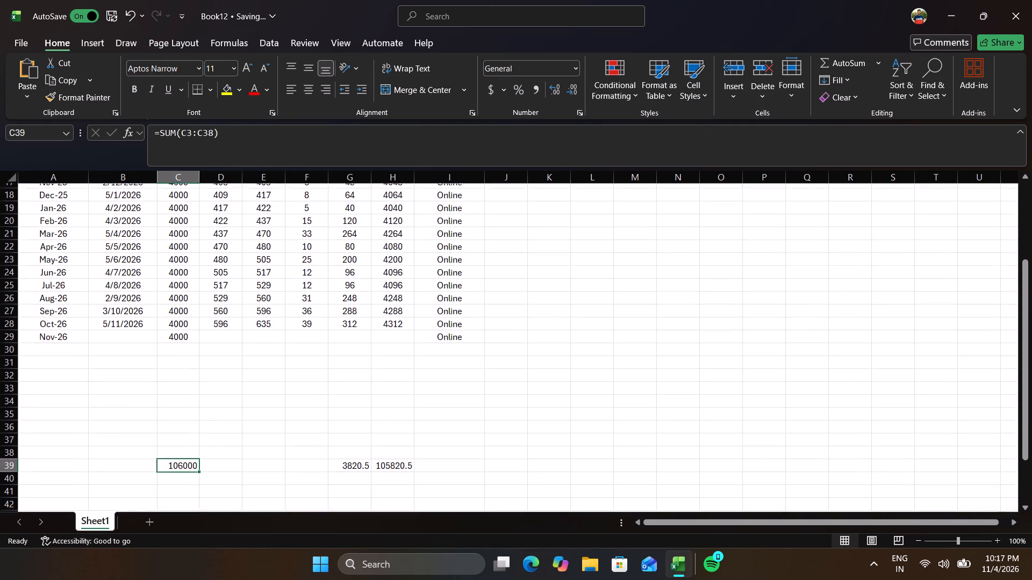
{"action": "scroll", "coordinate": [192, 383], "scroll_direction": "down", "scroll_amount": 2}
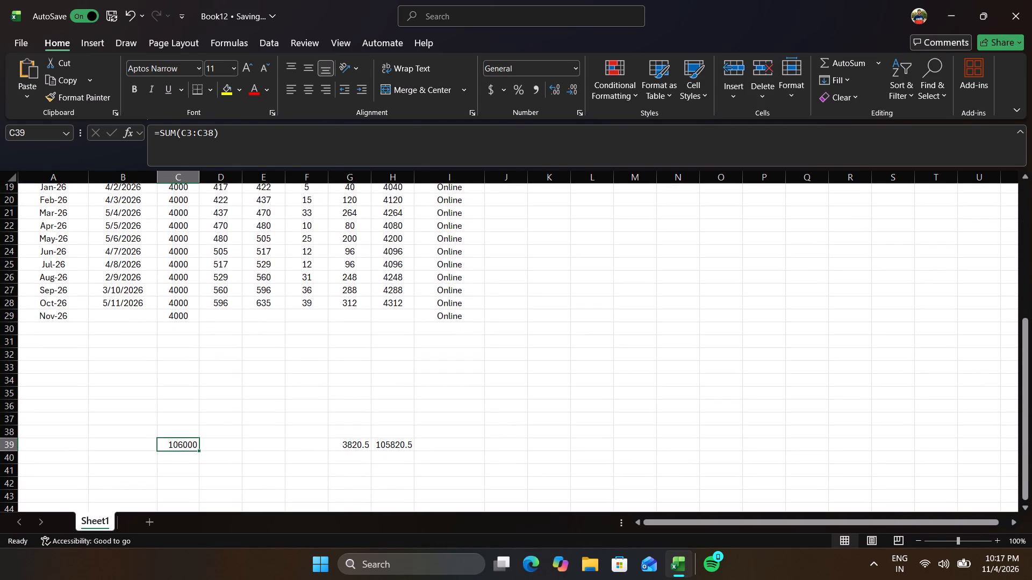
{"action": "scroll", "coordinate": [192, 383], "scroll_direction": "up", "scroll_amount": 1}
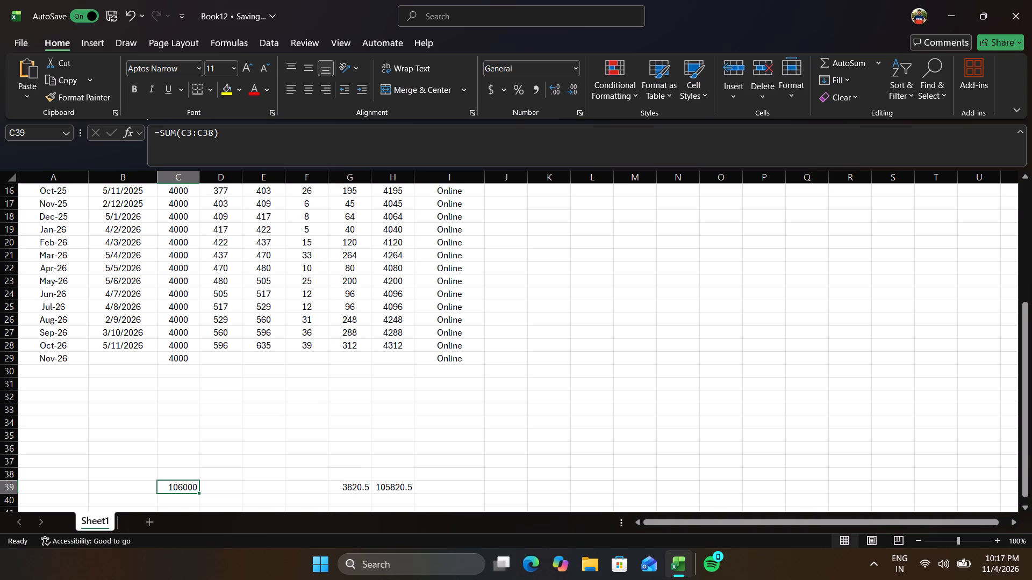
{"action": "scroll", "coordinate": [192, 383], "scroll_direction": "down", "scroll_amount": 1}
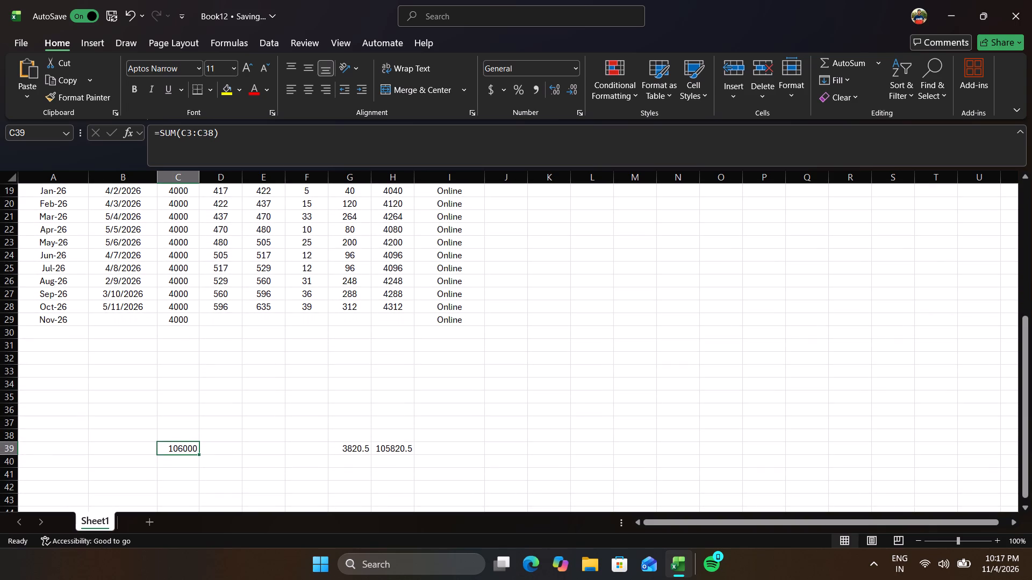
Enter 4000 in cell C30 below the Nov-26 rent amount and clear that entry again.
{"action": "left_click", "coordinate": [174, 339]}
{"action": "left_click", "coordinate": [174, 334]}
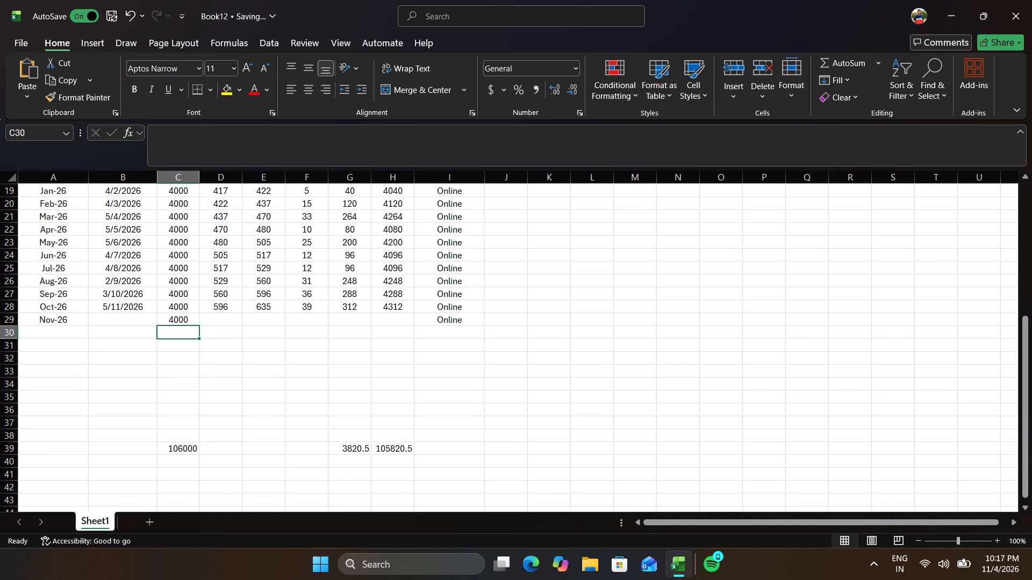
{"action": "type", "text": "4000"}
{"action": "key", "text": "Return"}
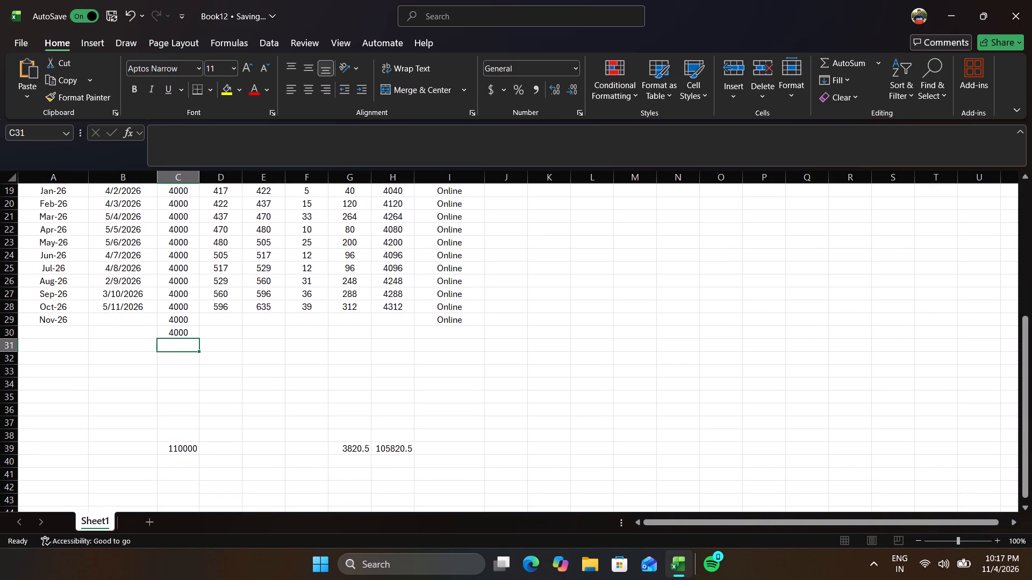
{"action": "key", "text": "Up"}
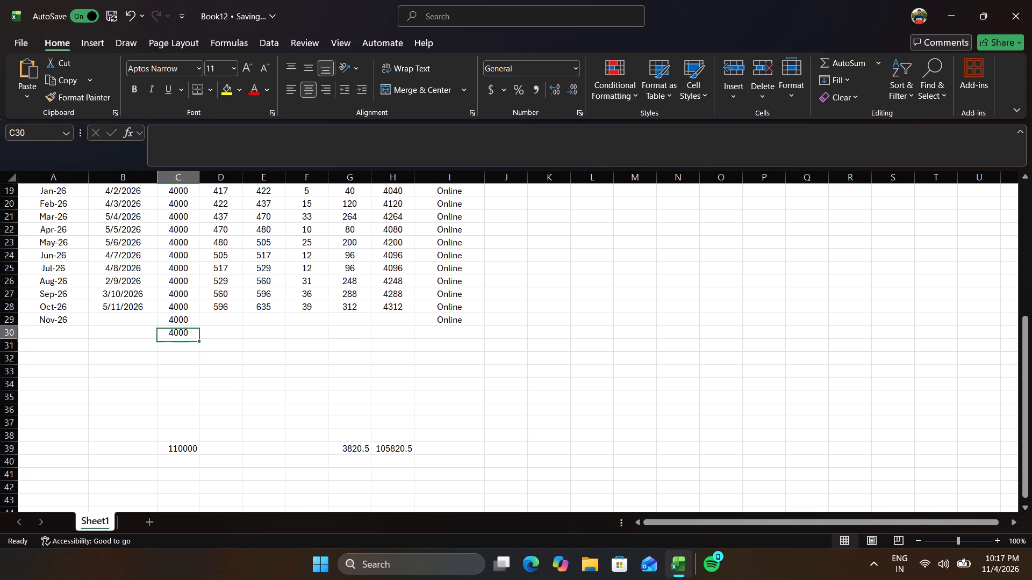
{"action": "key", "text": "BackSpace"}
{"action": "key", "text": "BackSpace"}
Clear the rent amount of the Nov-26 row in cell C29.
{"action": "key", "text": "Up"}
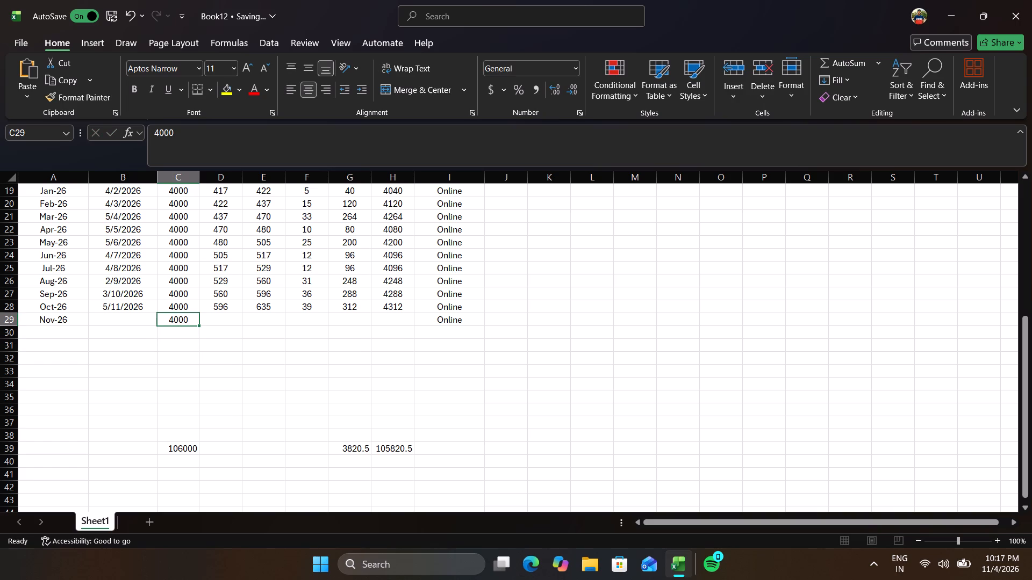
{"action": "key", "text": "BackSpace"}
{"action": "key", "text": "Up"}
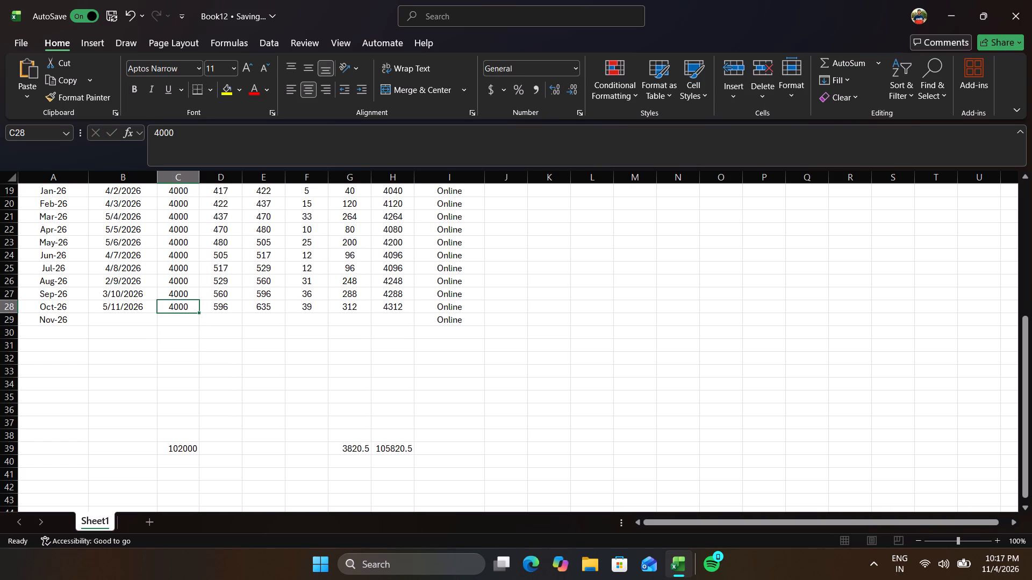
{"action": "key", "text": "Right"}
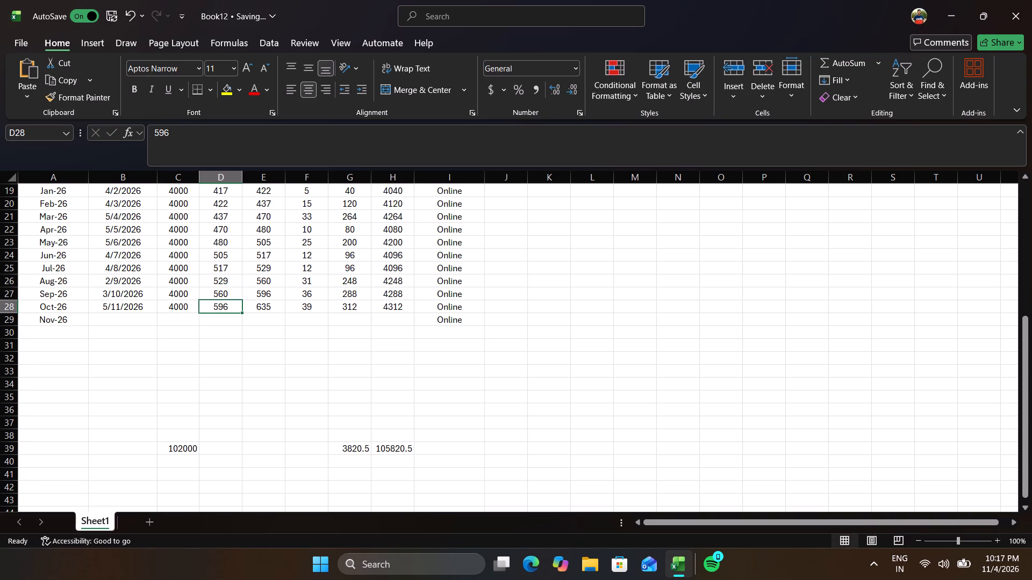
Save the workbook.
{"action": "scroll", "coordinate": [174, 334], "scroll_direction": "up", "scroll_amount": 2}
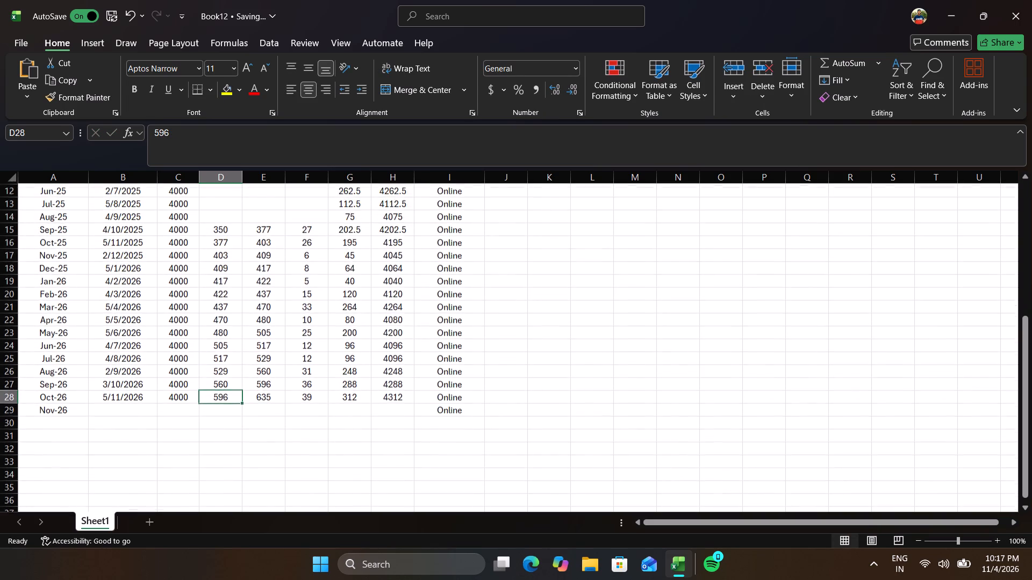
{"action": "scroll", "coordinate": [174, 334], "scroll_direction": "up", "scroll_amount": 2}
{"action": "scroll", "coordinate": [174, 334], "scroll_direction": "down", "scroll_amount": 4}
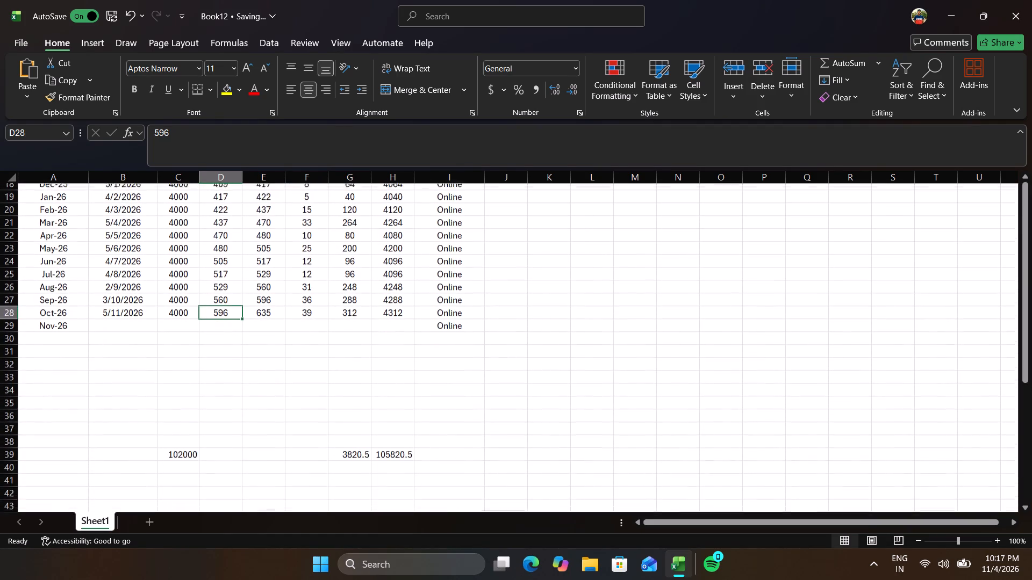
{"action": "left_click", "coordinate": [252, 330]}
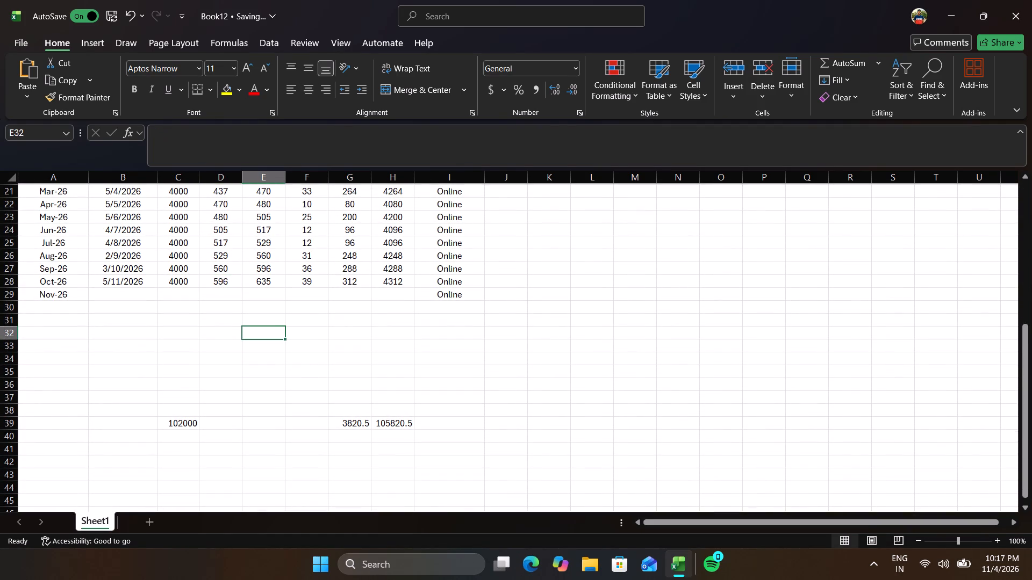
{"action": "left_click", "coordinate": [313, 337]}
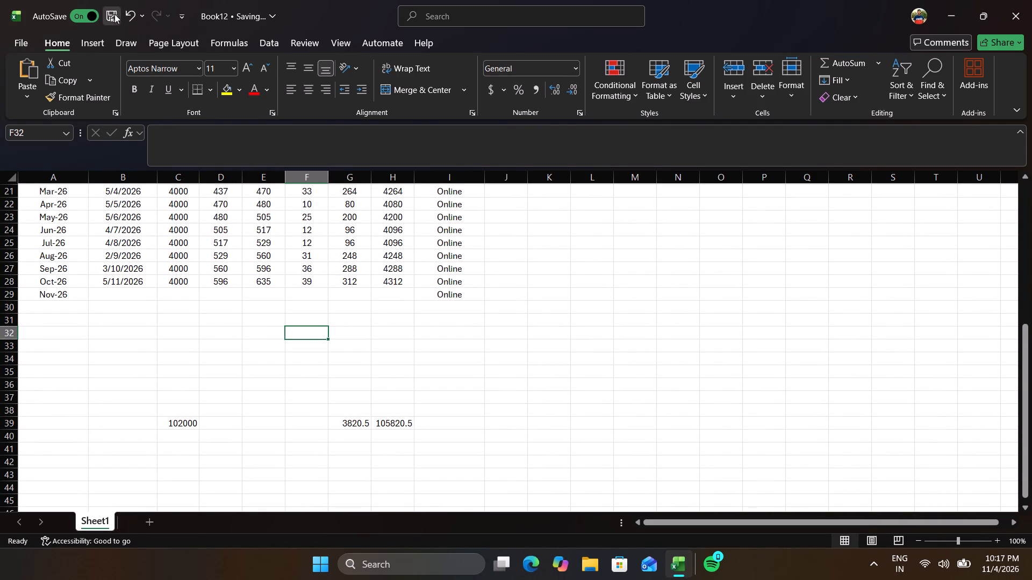
{"action": "left_click", "coordinate": [114, 14]}
Clear the Mode of Payment entry of the Nov-26 row in cell I29.
{"action": "scroll", "coordinate": [662, 360], "scroll_direction": "up", "scroll_amount": 2}
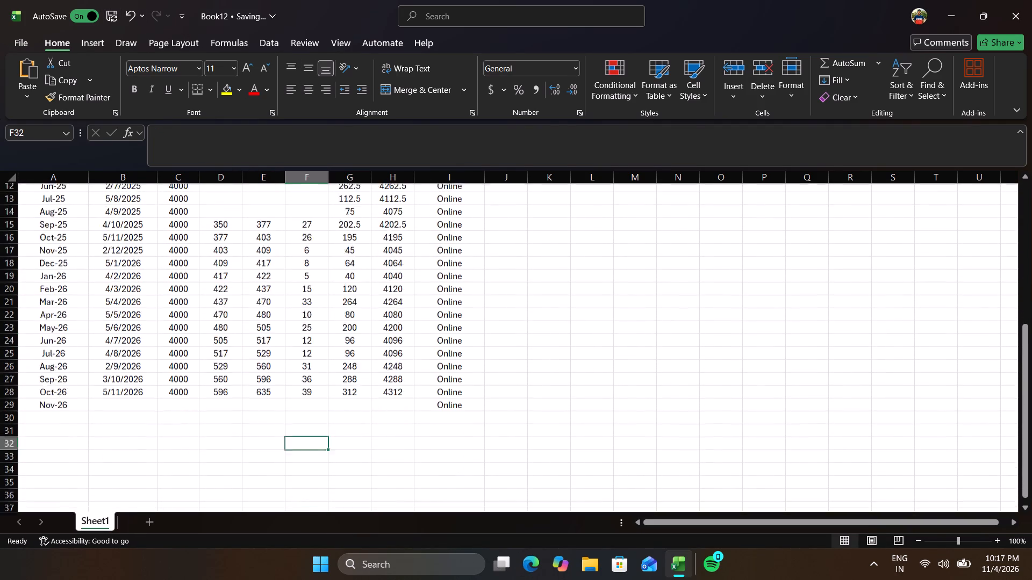
{"action": "scroll", "coordinate": [662, 360], "scroll_direction": "up", "scroll_amount": 2}
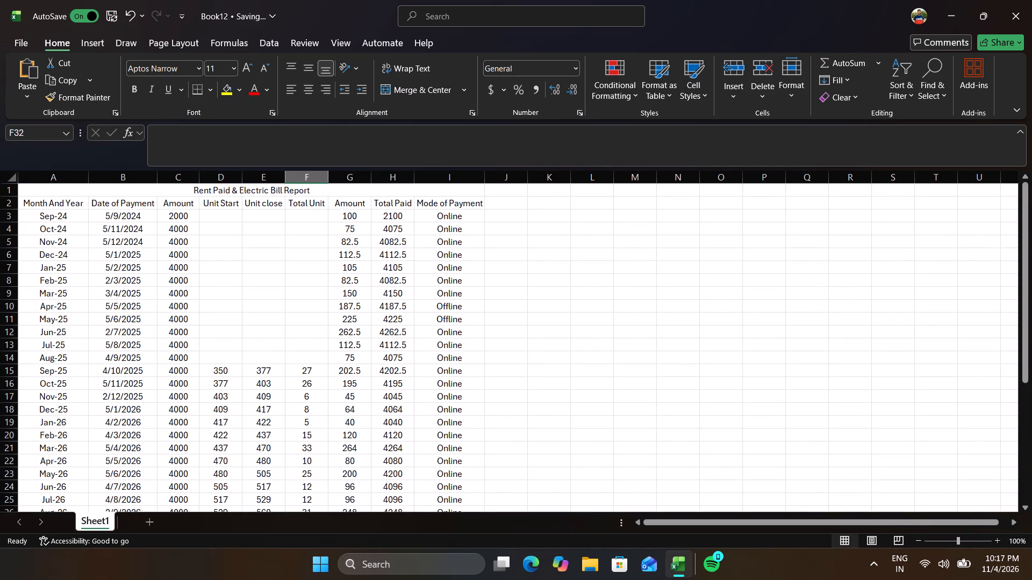
{"action": "scroll", "coordinate": [662, 360], "scroll_direction": "down", "scroll_amount": 2}
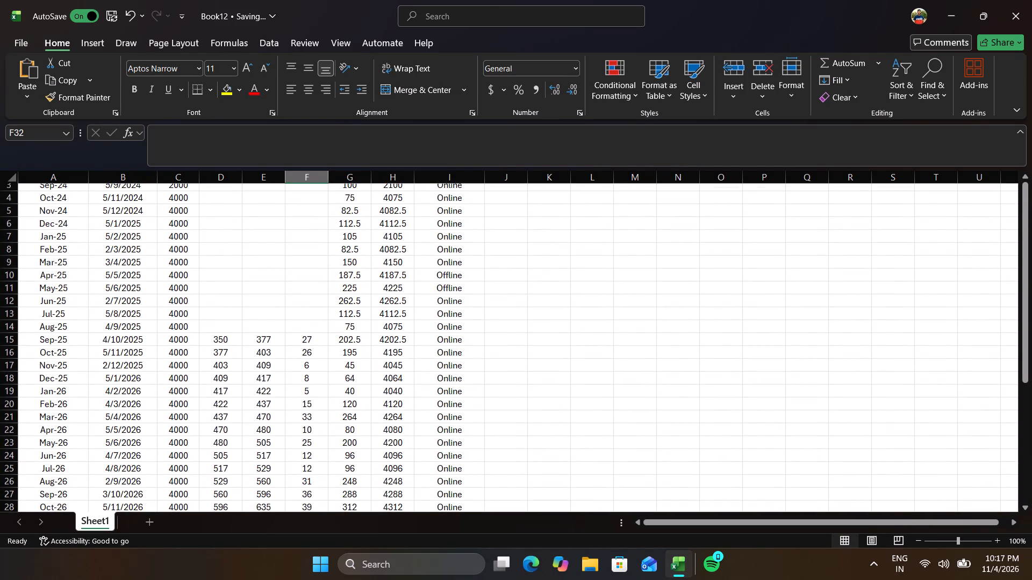
{"action": "scroll", "coordinate": [662, 360], "scroll_direction": "down", "scroll_amount": 3}
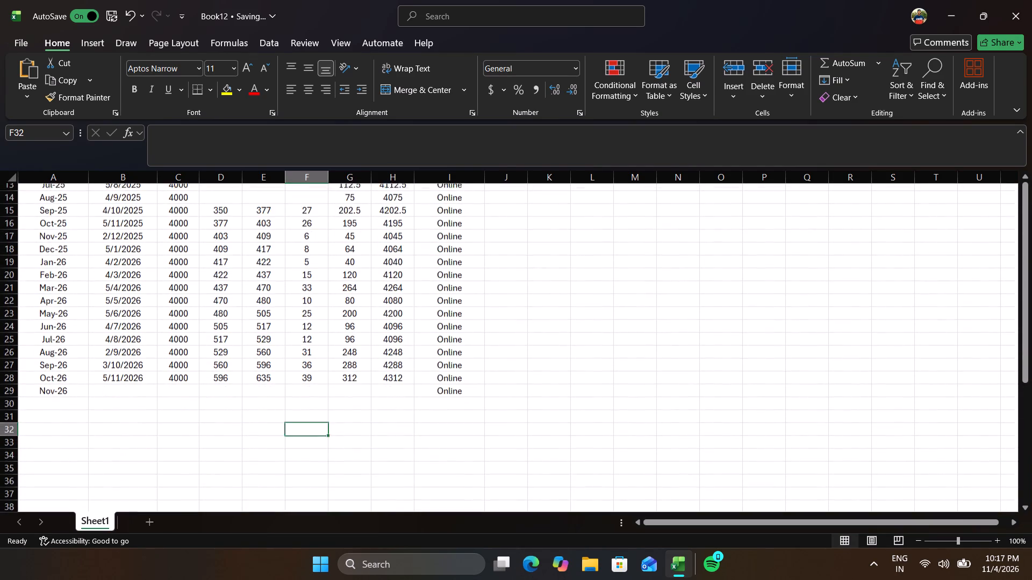
{"action": "scroll", "coordinate": [662, 360], "scroll_direction": "up", "scroll_amount": 1}
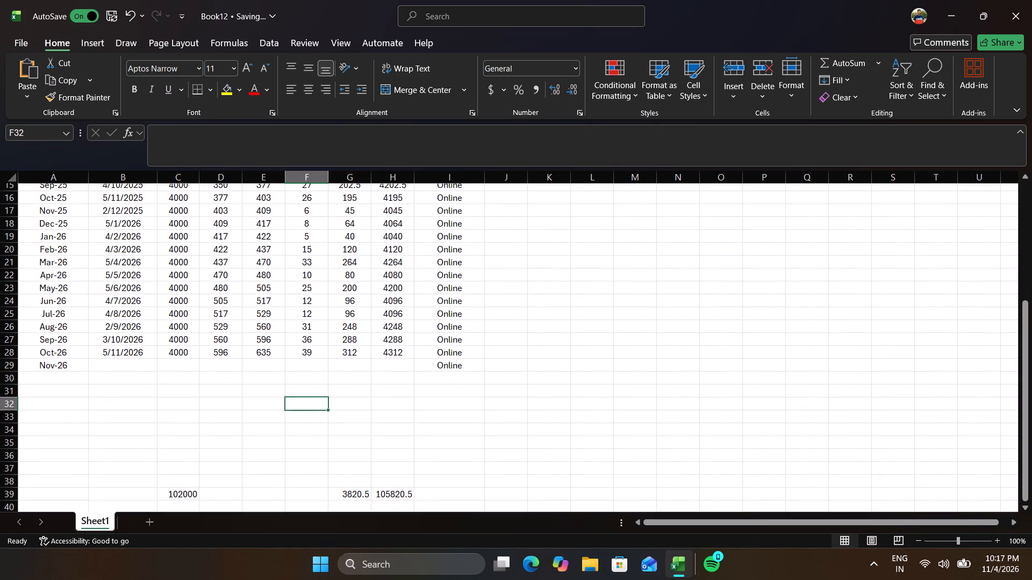
{"action": "left_click", "coordinate": [457, 366]}
{"action": "key", "text": "plus"}
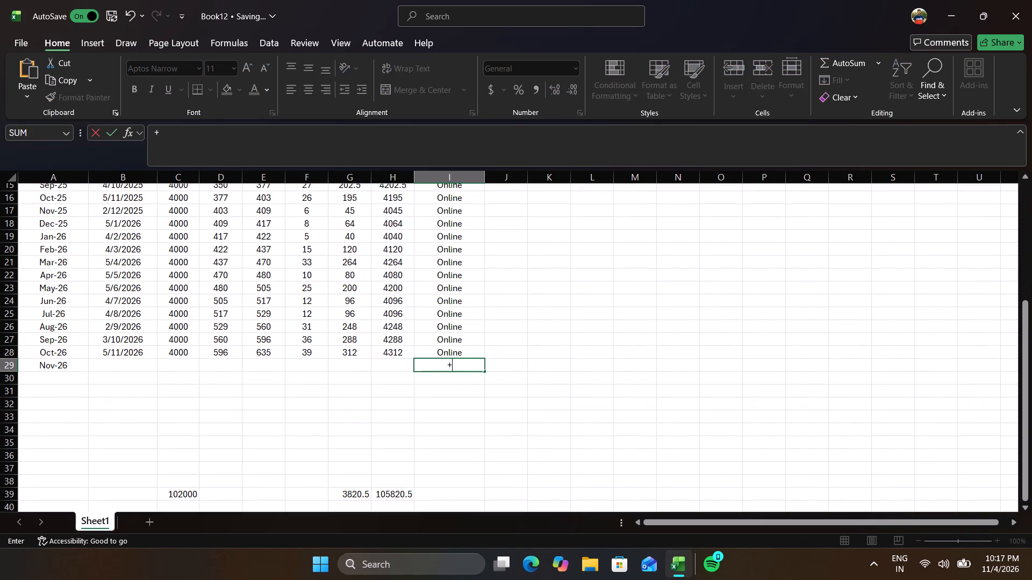
{"action": "key", "text": "BackSpace"}
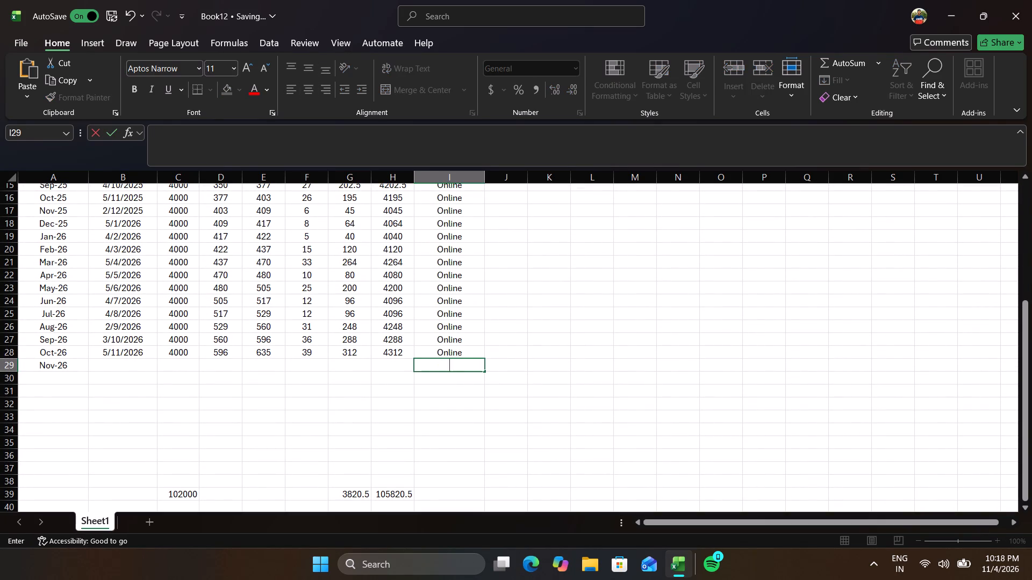
{"action": "key", "text": "Left"}
Clear the Nov-26 month label in cell A29 and move the selection out of the row to J26.
{"action": "key", "text": "Left"}
{"action": "key", "text": "Left"}
{"action": "key", "text": "Left"}
{"action": "key", "text": "Left"}
{"action": "key", "text": "Left"}
{"action": "key", "text": "Left"}
{"action": "key", "text": "Left"}
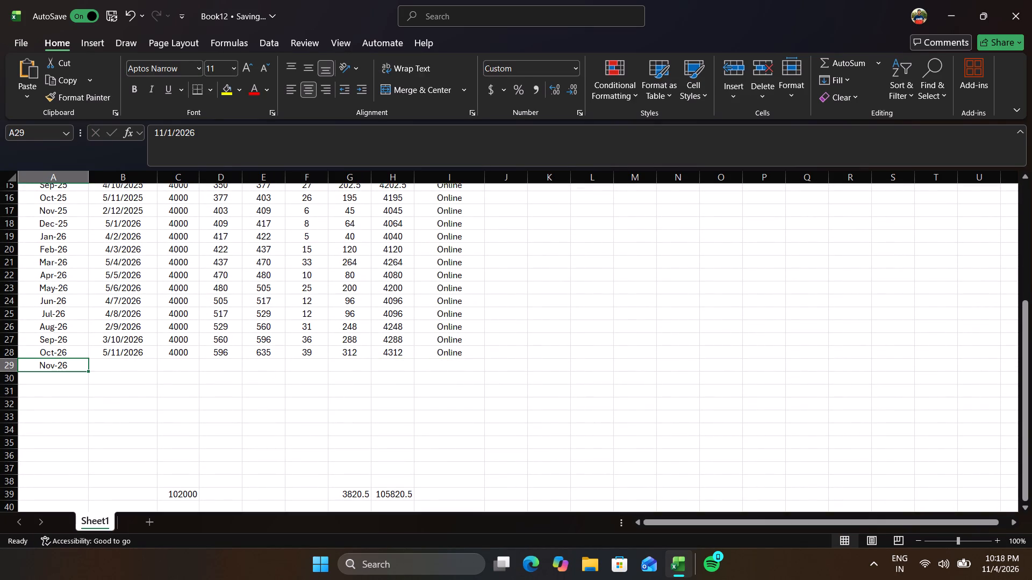
{"action": "key", "text": "BackSpace"}
{"action": "key", "text": "Right"}
{"action": "key", "text": "Right"}
{"action": "key", "text": "Right"}
{"action": "key", "text": "Right"}
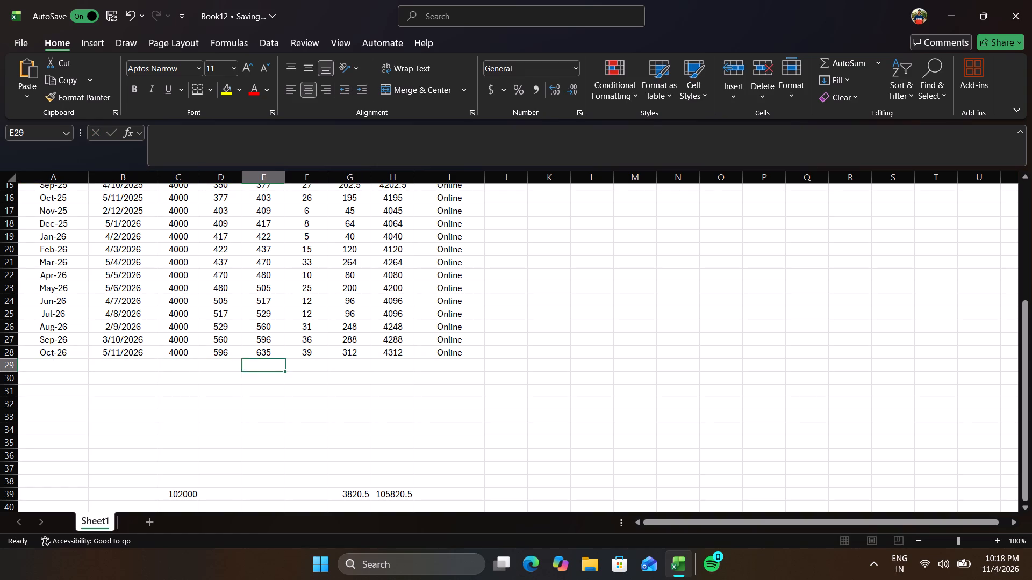
{"action": "key", "text": "Right"}
{"action": "key", "text": "Right"}
{"action": "key", "text": "Right"}
{"action": "key", "text": "Right"}
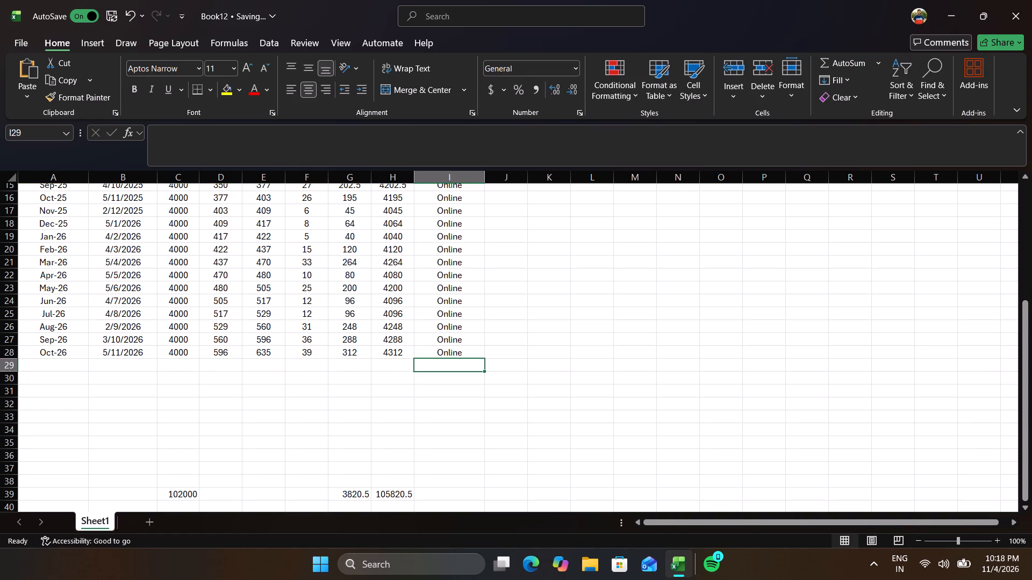
{"action": "key", "text": "Right"}
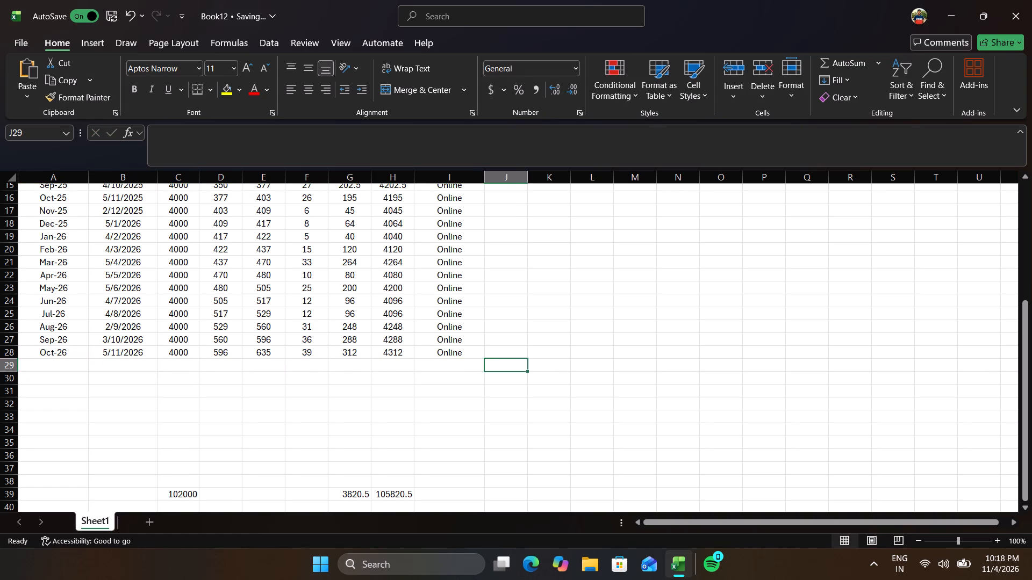
{"action": "key", "text": "Up"}
{"action": "key", "text": "Up"}
{"action": "key", "text": "Up"}
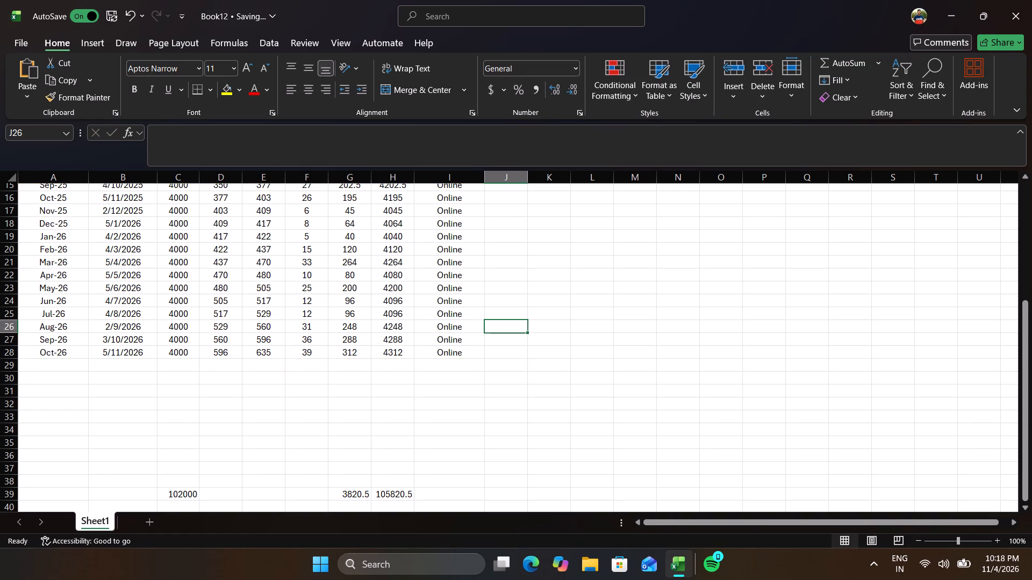
Close the Book12 workbook, going back to the desktop.
{"action": "scroll", "coordinate": [457, 366], "scroll_direction": "up", "scroll_amount": 4}
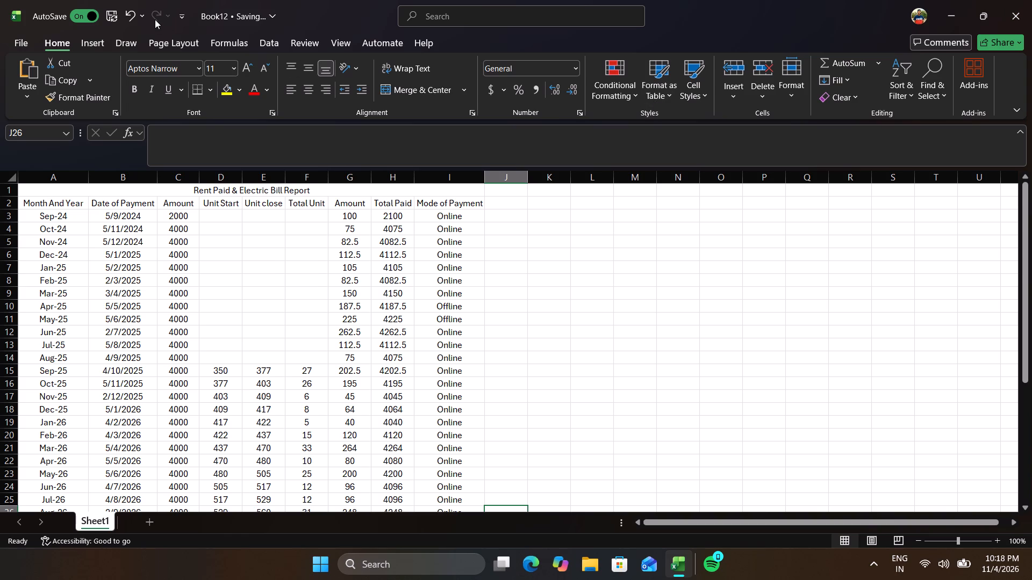
{"action": "left_click", "coordinate": [1031, 8]}
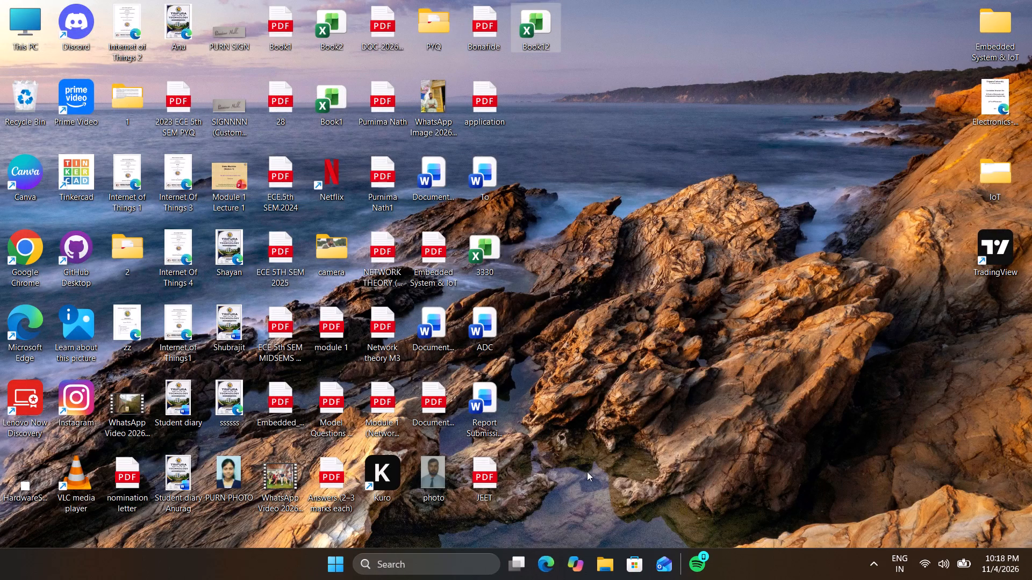
Launch the Kuro app from its desktop shortcut.
{"action": "double_click", "coordinate": [400, 468]}
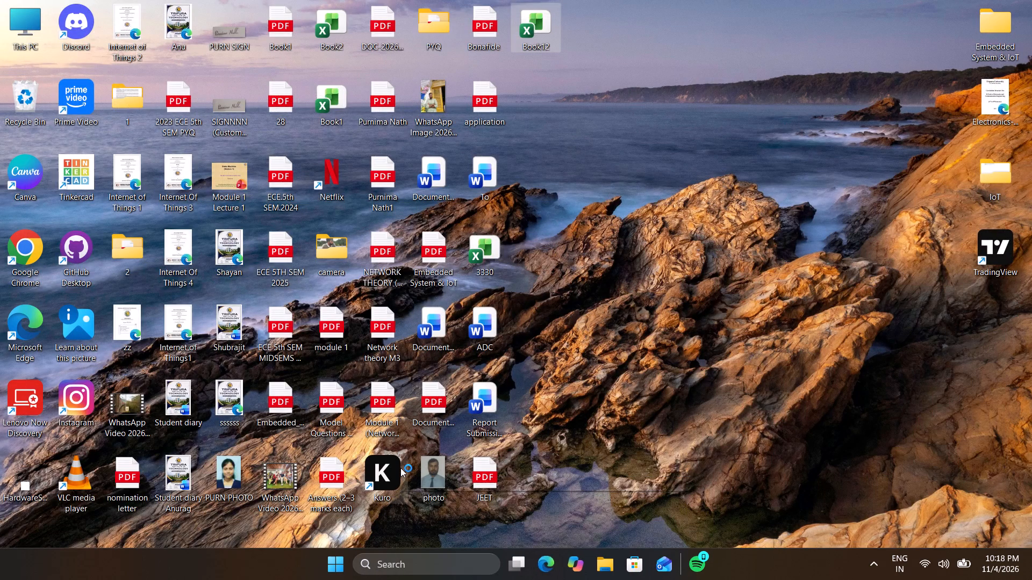